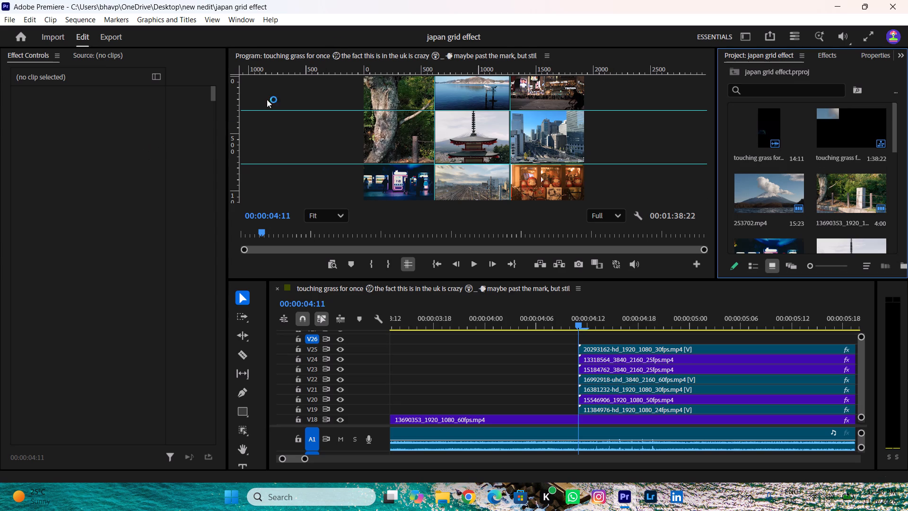
Move the Project panel out of its group and dock it beneath Effect Controls.
click(756, 52)
drag(756, 52, 172, 336)
drag(172, 336, 112, 389)
drag(748, 54, 345, 333)
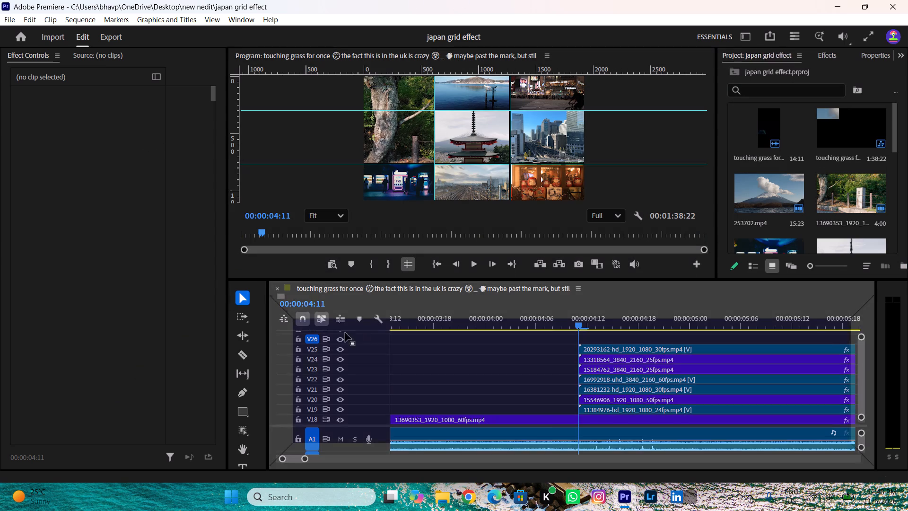
drag(345, 333, 135, 464)
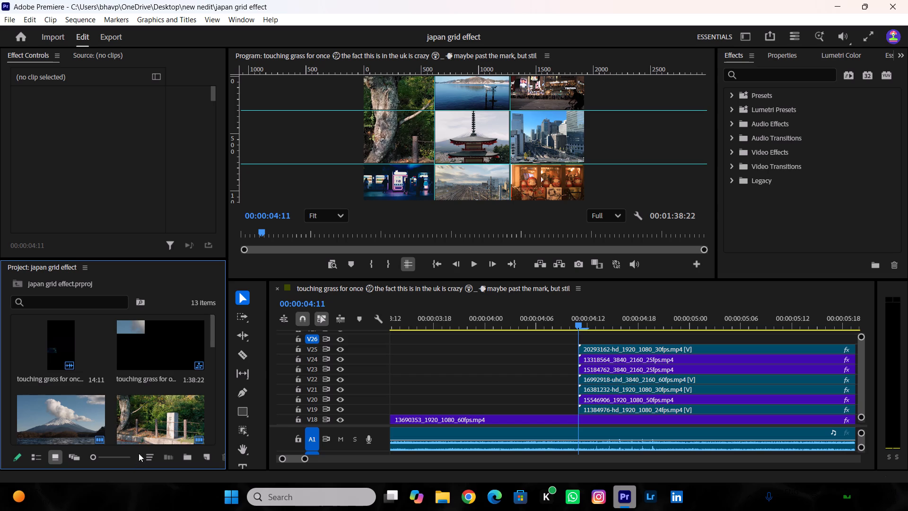
Place the 19841180-uhd street traffic clip from the project on track V26, starting at the playhead at 00:00:04:11.
scroll(155, 388, down, 6)
drag(58, 398, 420, 324)
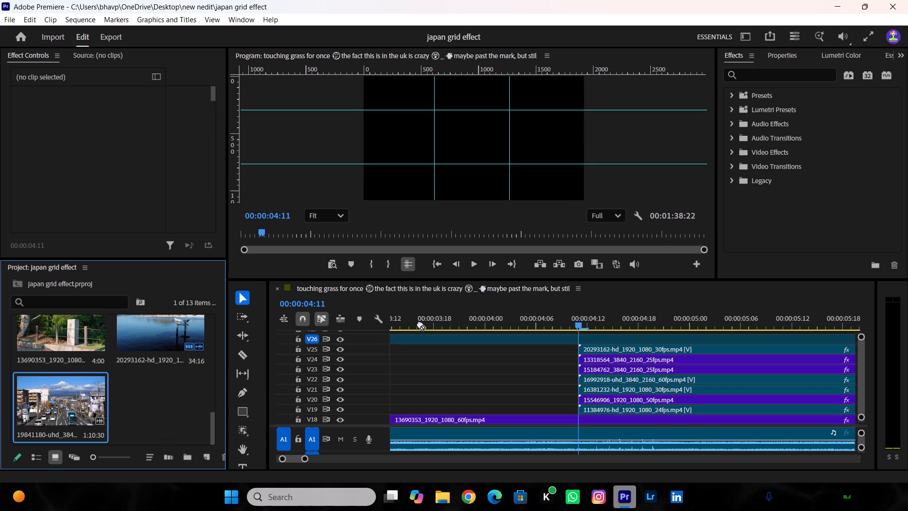
drag(420, 324, 582, 335)
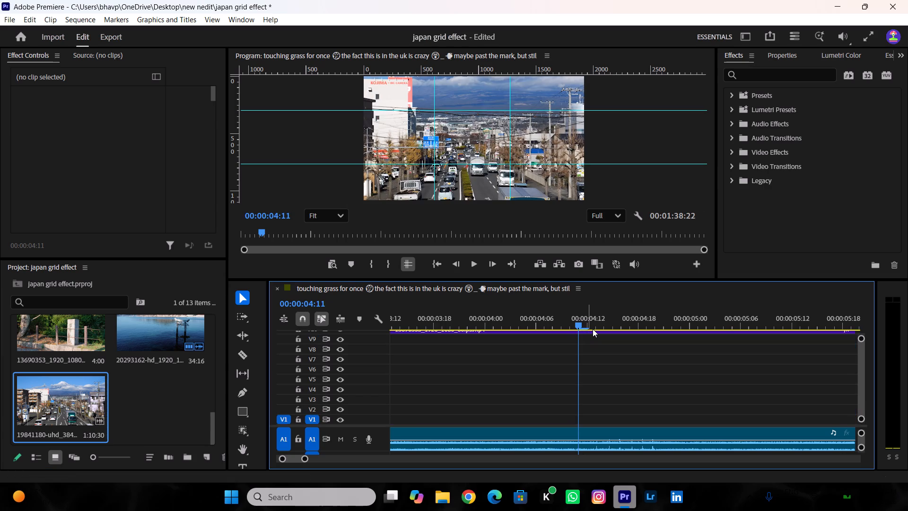
ctrl+scroll(585, 332, up, 6)
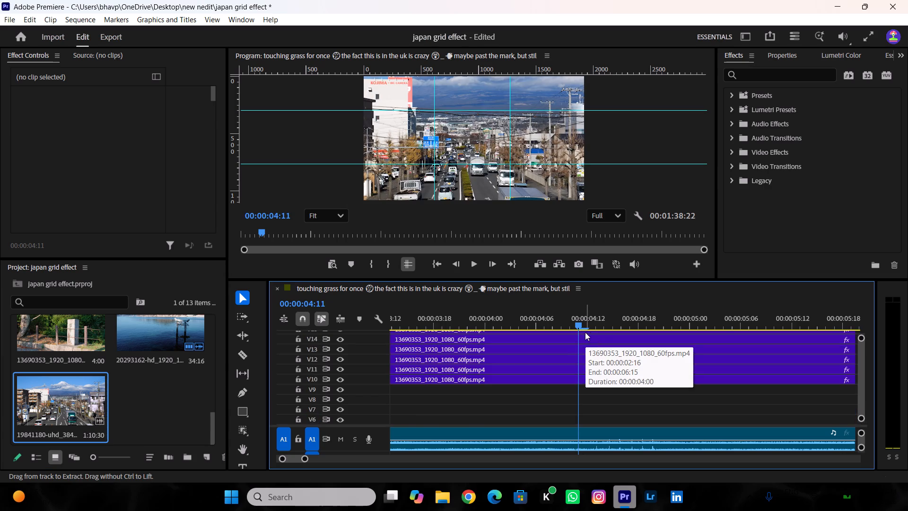
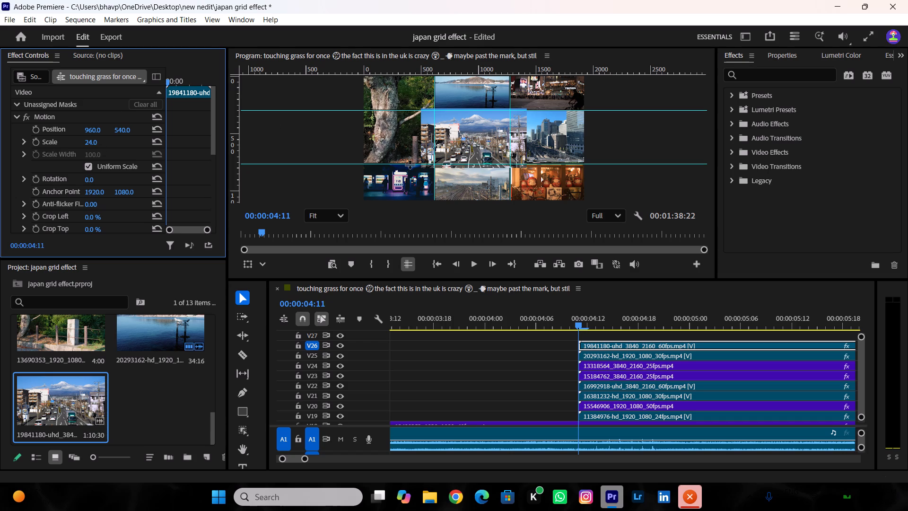
Shift the 19841180-uhd clip on V26 horizontally to position X 290 in the grid's middle-row left cell and check it full screen.
drag(96, 129, 89, 130)
drag(89, 130, 10, 139)
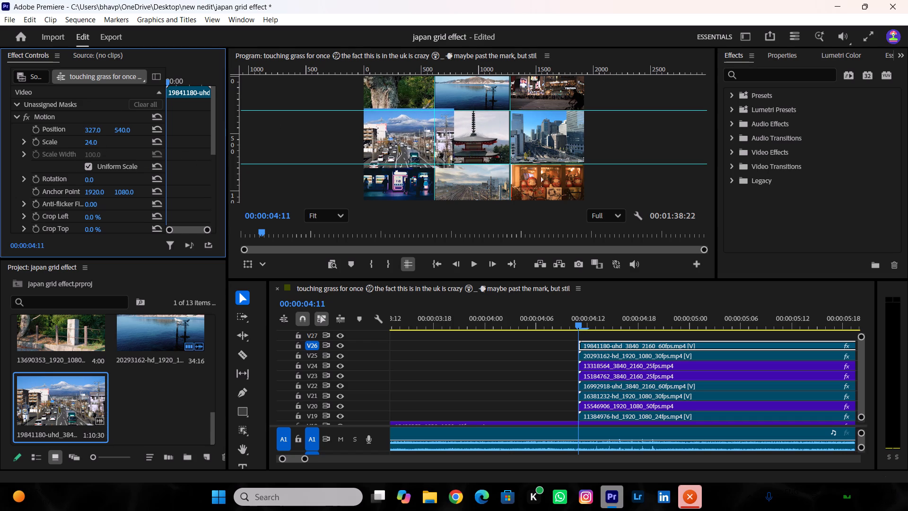
drag(10, 139, 86, 132)
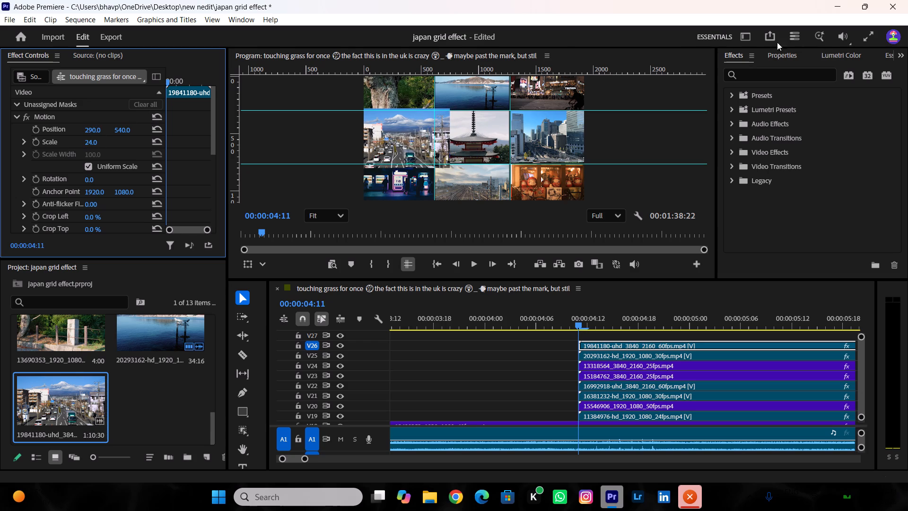
double_click(861, 43)
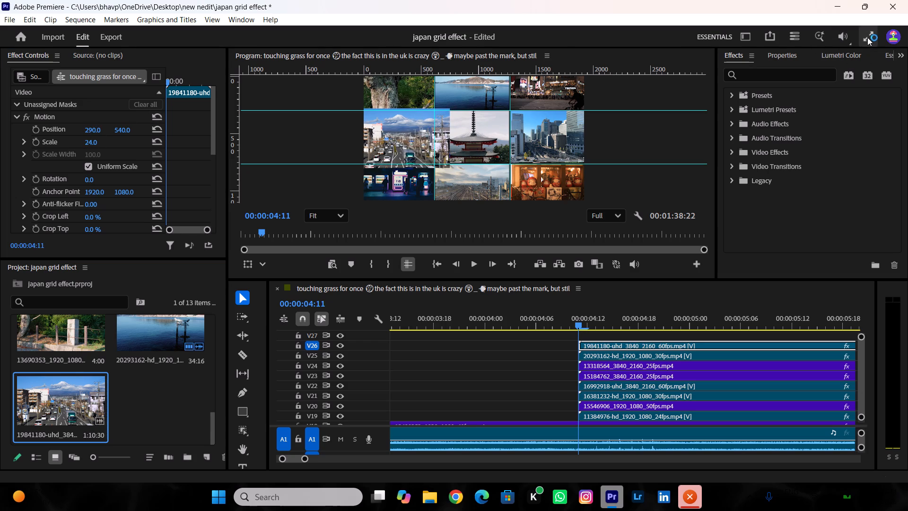
click(867, 37)
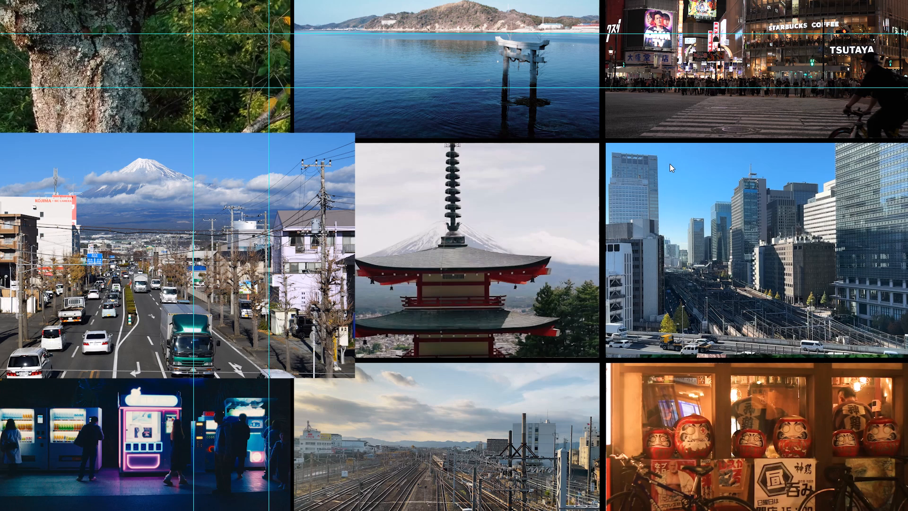
key(Escape)
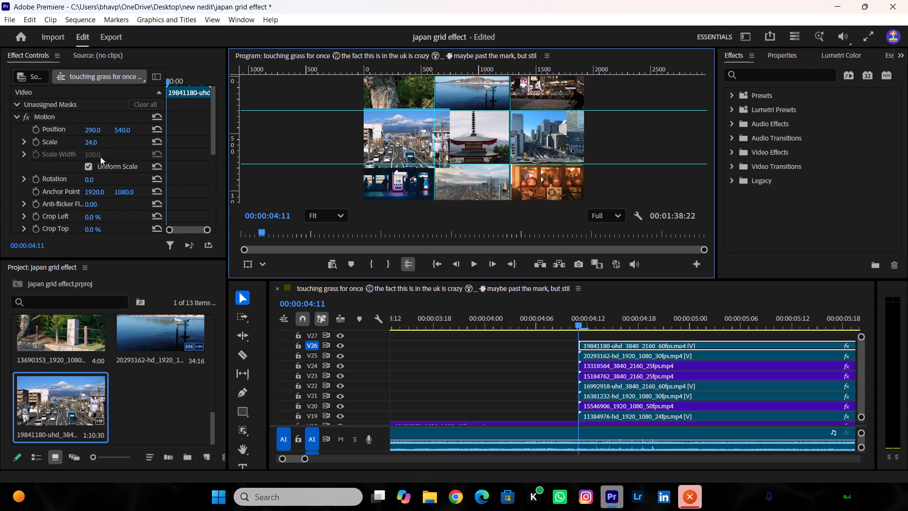
Reduce the 19841180-uhd clip's scale to 22 to suit the middle-row left cell and check the fit full screen.
drag(94, 143, 94, 151)
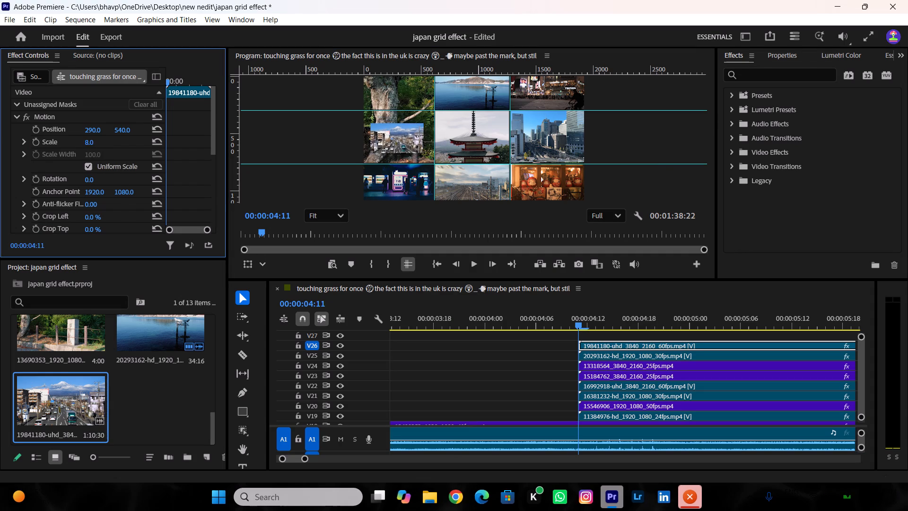
drag(94, 151, 124, 164)
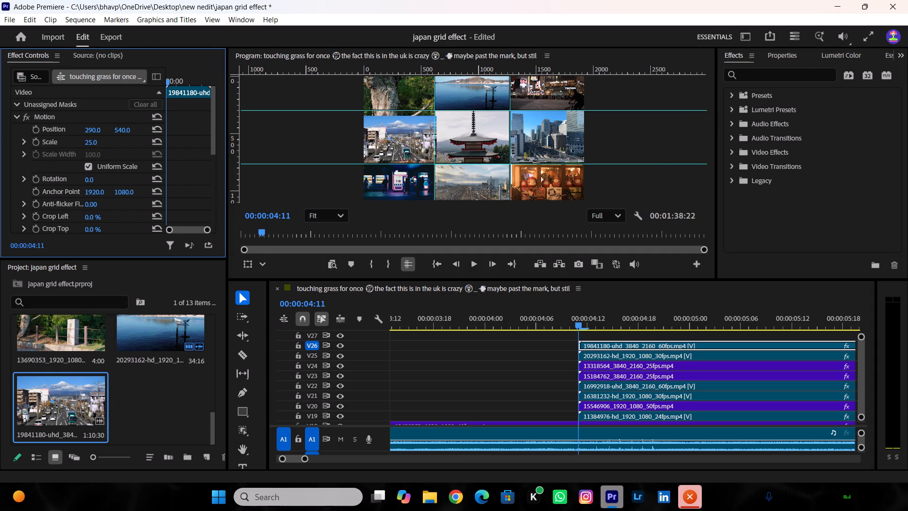
drag(124, 164, 128, 167)
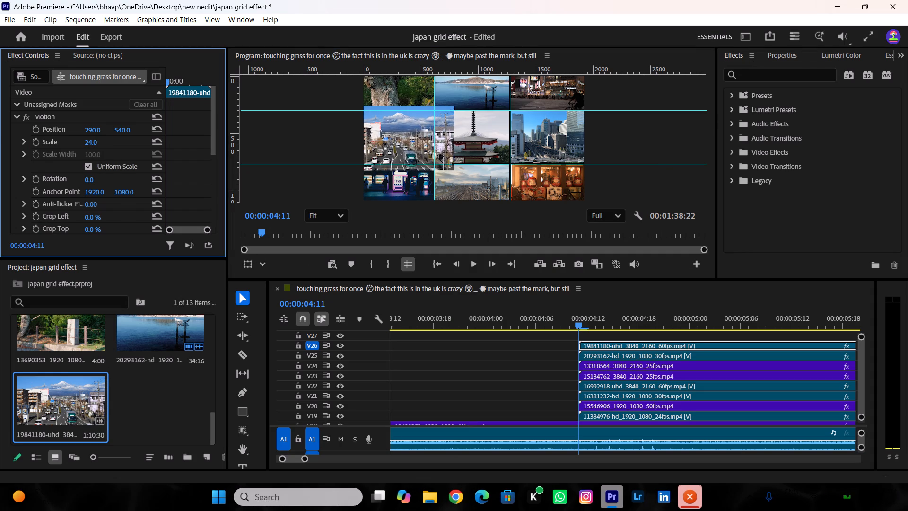
drag(128, 167, 127, 167)
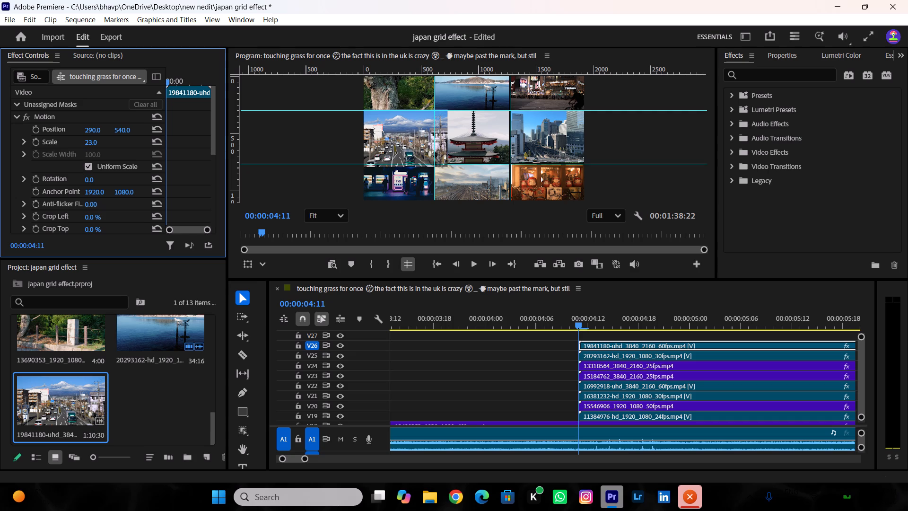
drag(127, 167, 126, 167)
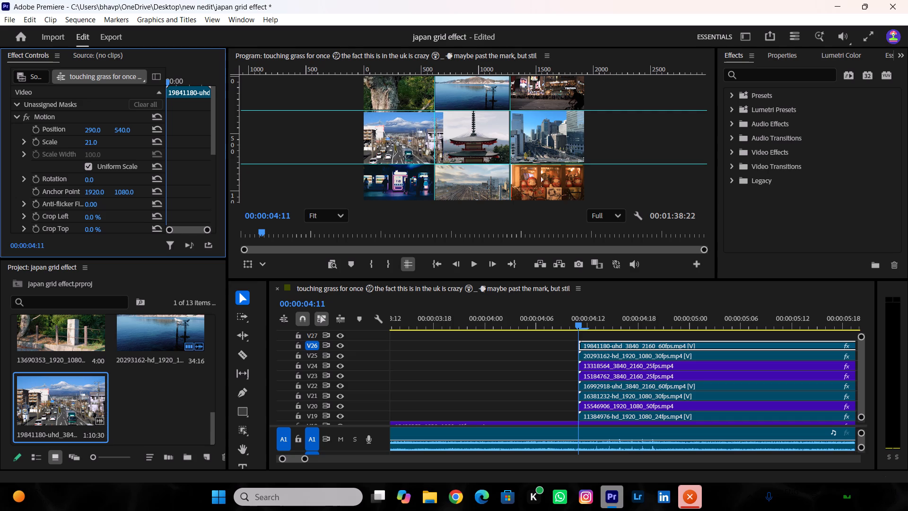
drag(126, 167, 126, 168)
drag(126, 168, 131, 170)
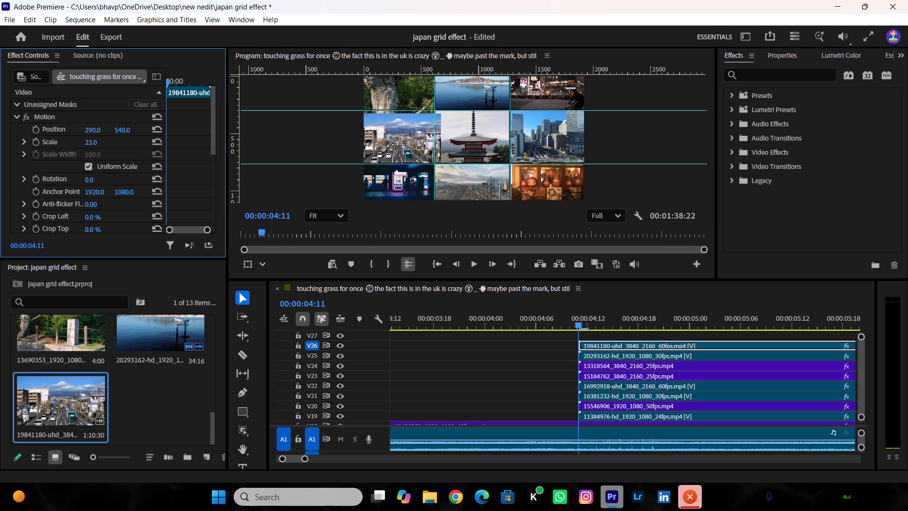
drag(131, 170, 131, 171)
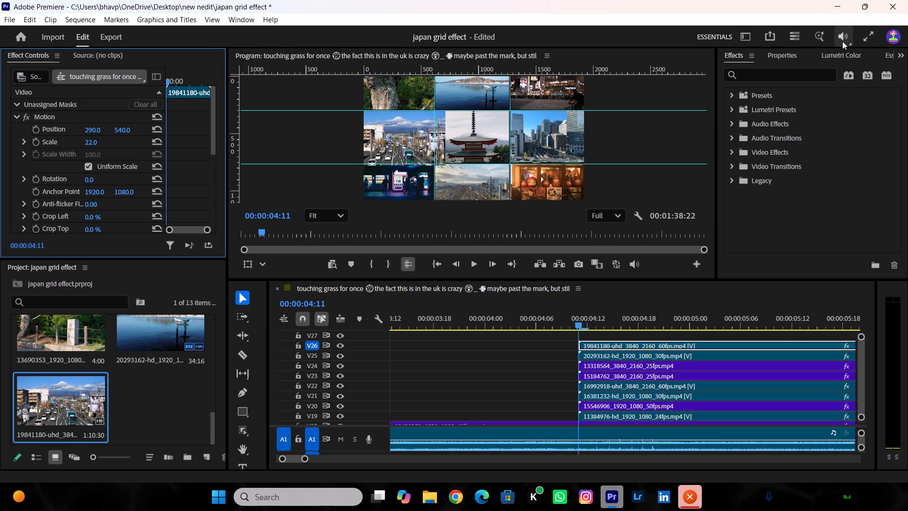
click(872, 39)
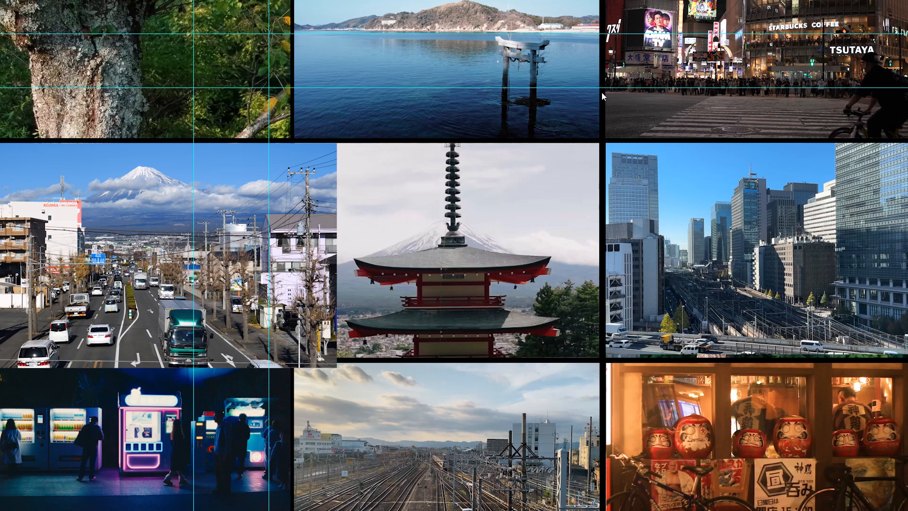
key(Escape)
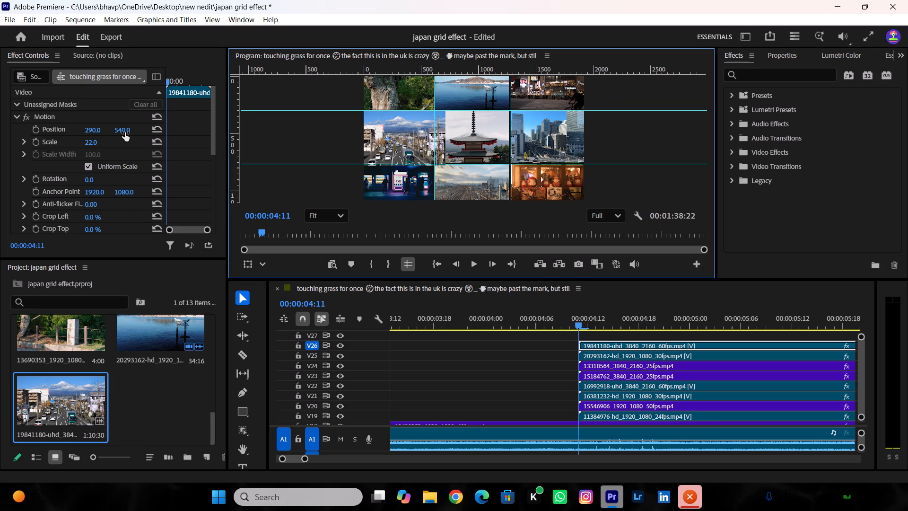
Raise the 19841180-uhd clip to position Y 531 within its grid cell and check the alignment full screen.
drag(125, 132, 150, 136)
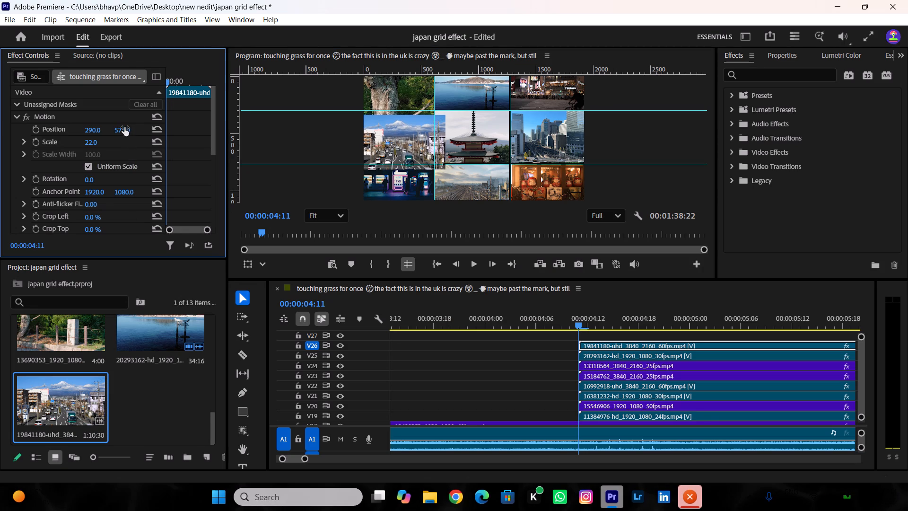
key(ctrl+z)
drag(122, 131, 121, 132)
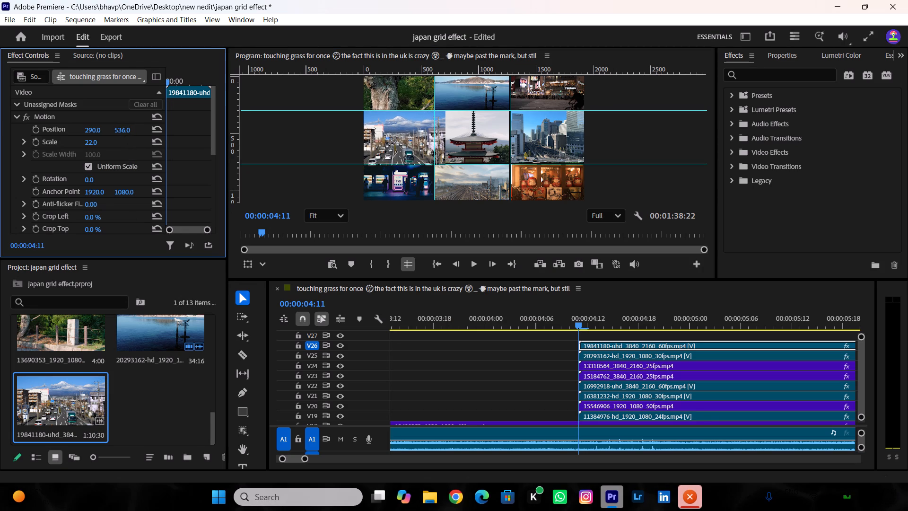
drag(121, 132, 118, 133)
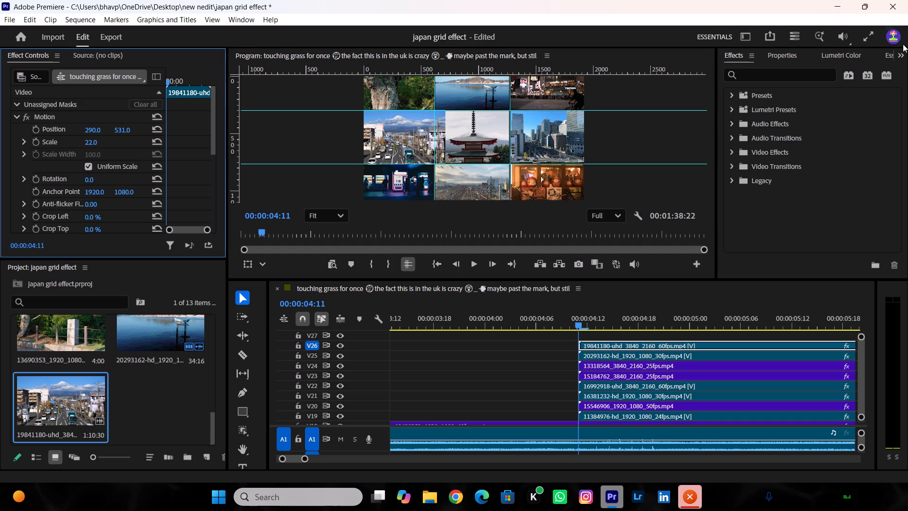
click(867, 31)
key(Escape)
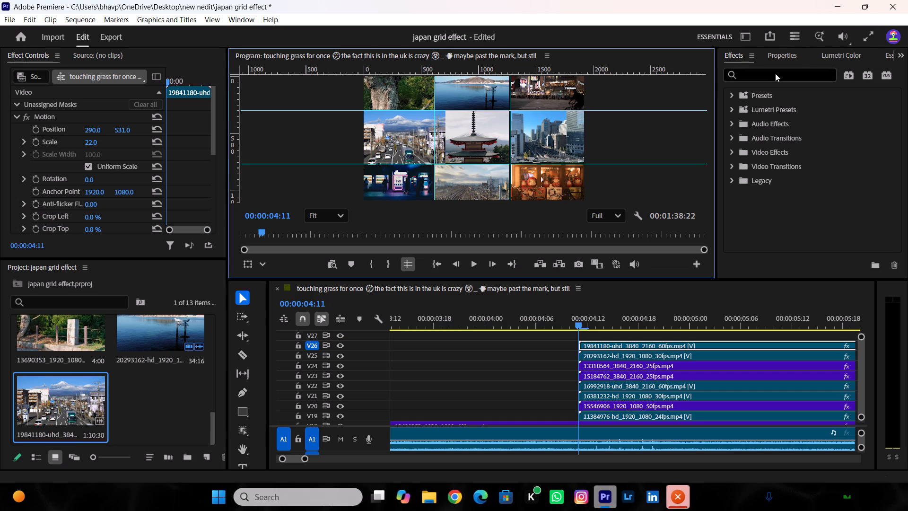
Crop the right side of the 19841180-uhd clip by 11.4% so it stops just short of the vertical guide.
scroll(373, 119, up, 6)
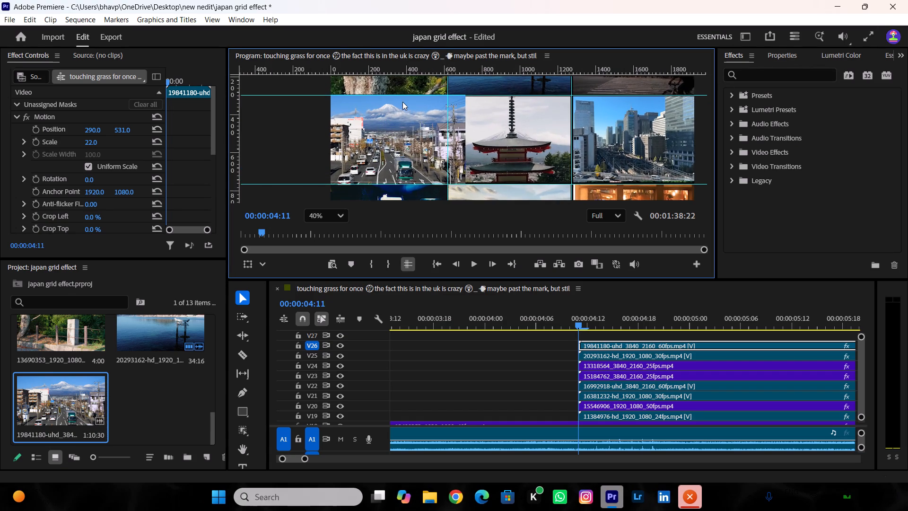
scroll(432, 79, up, 12)
scroll(384, 93, up, 7)
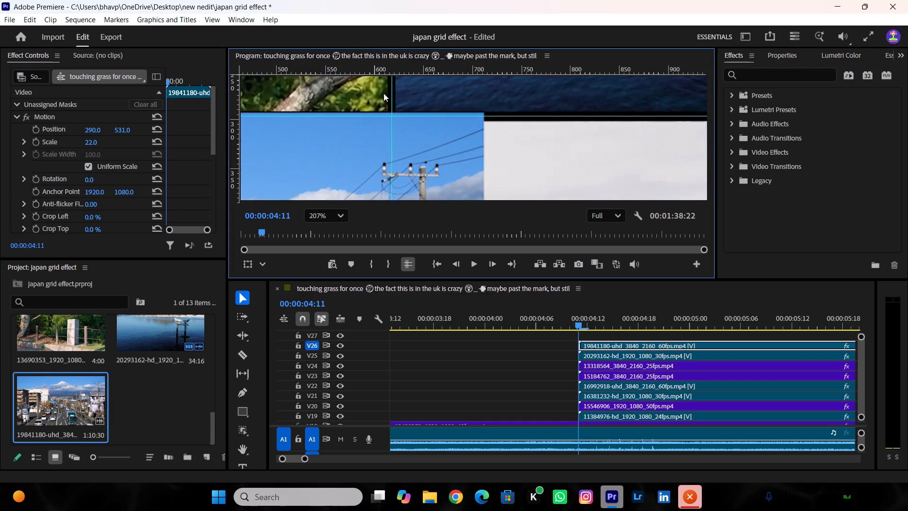
scroll(384, 93, up, 4)
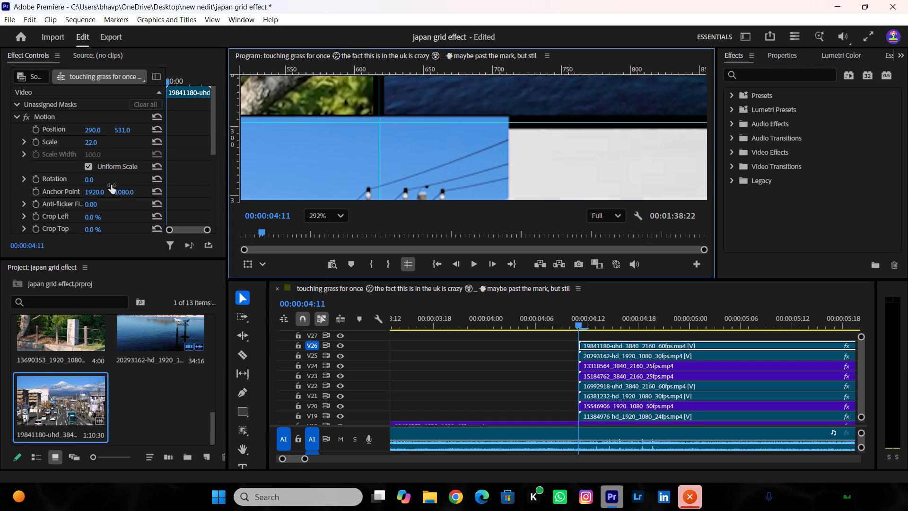
scroll(112, 200, down, 1)
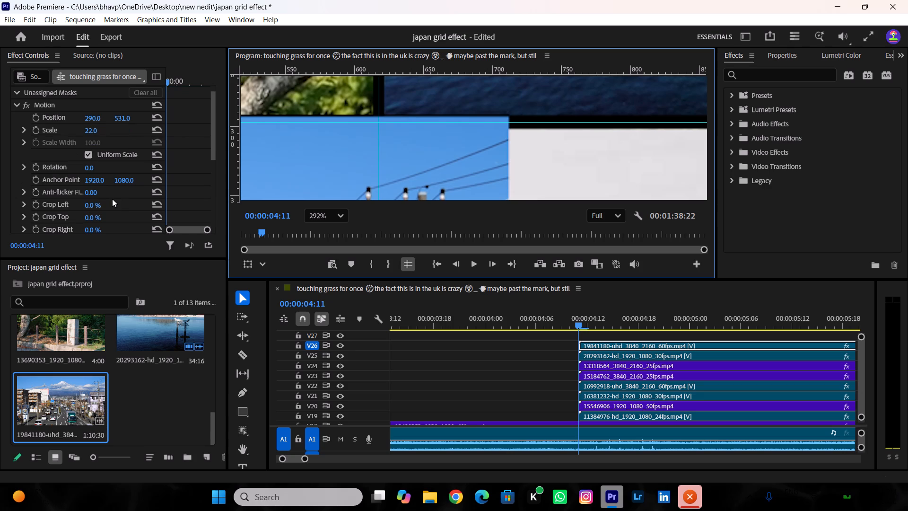
scroll(113, 196, down, 2)
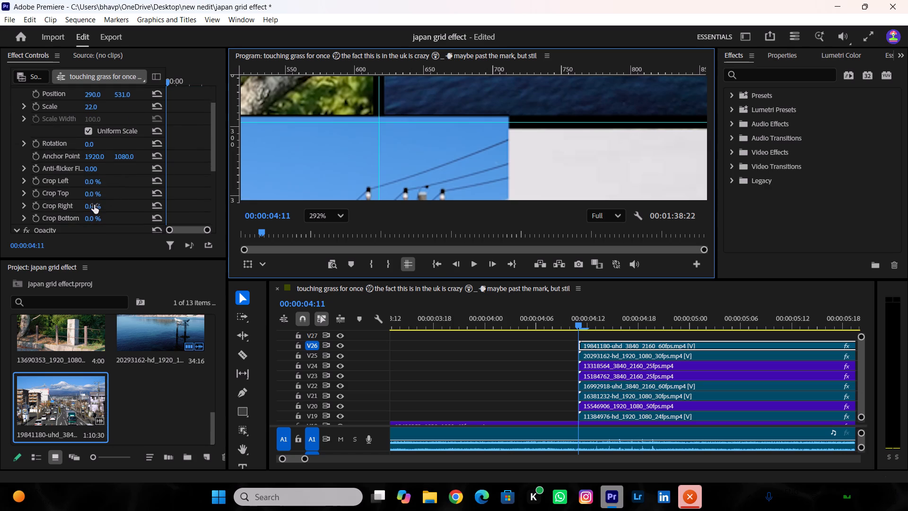
drag(94, 205, 104, 207)
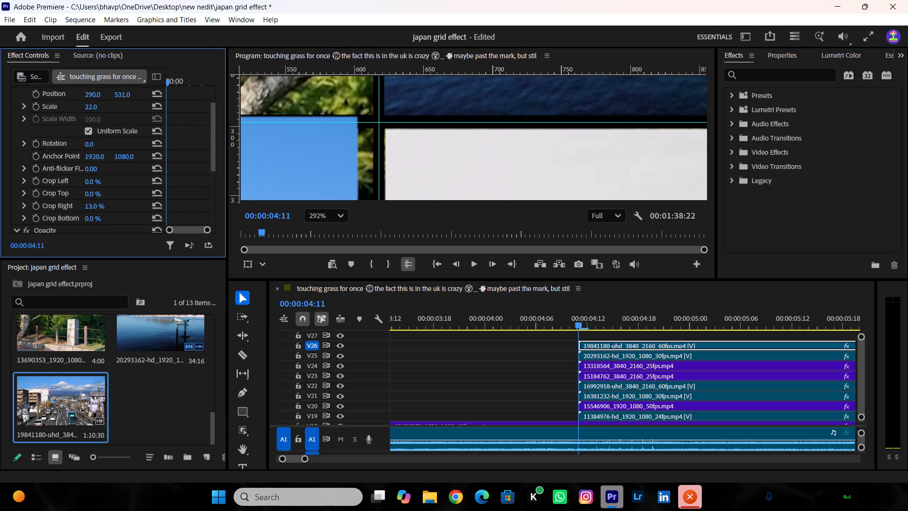
drag(104, 207, 103, 208)
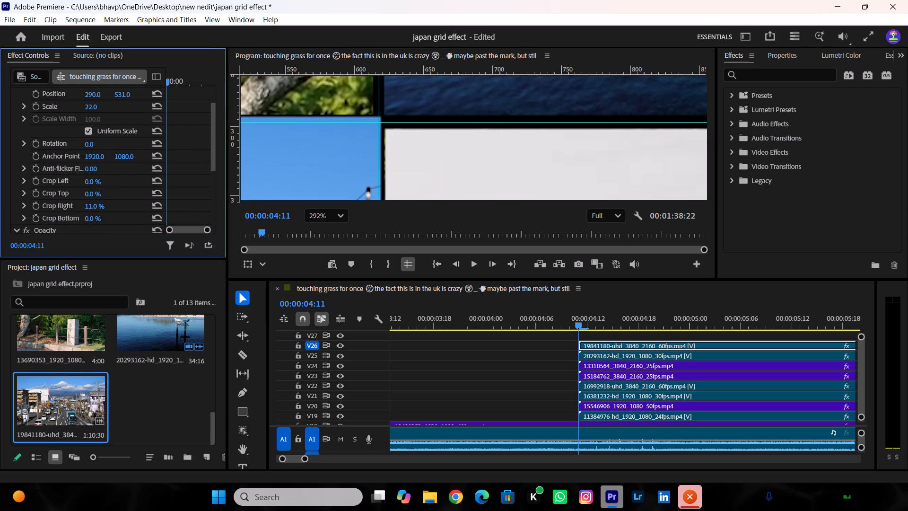
drag(103, 208, 104, 208)
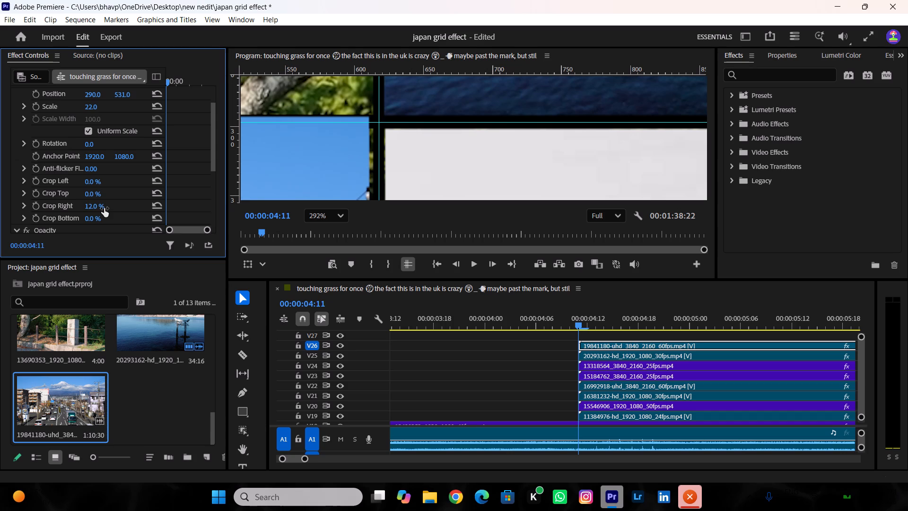
click(96, 205)
text(11.5)
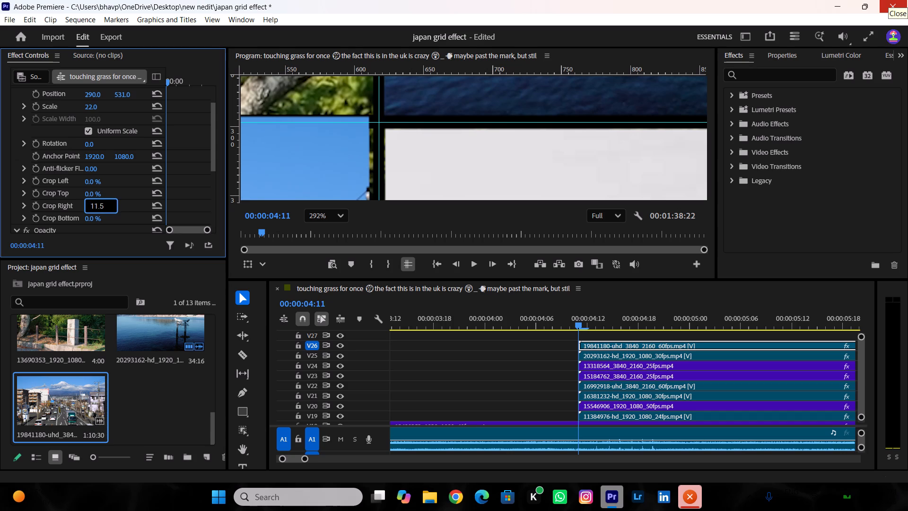
key(Return)
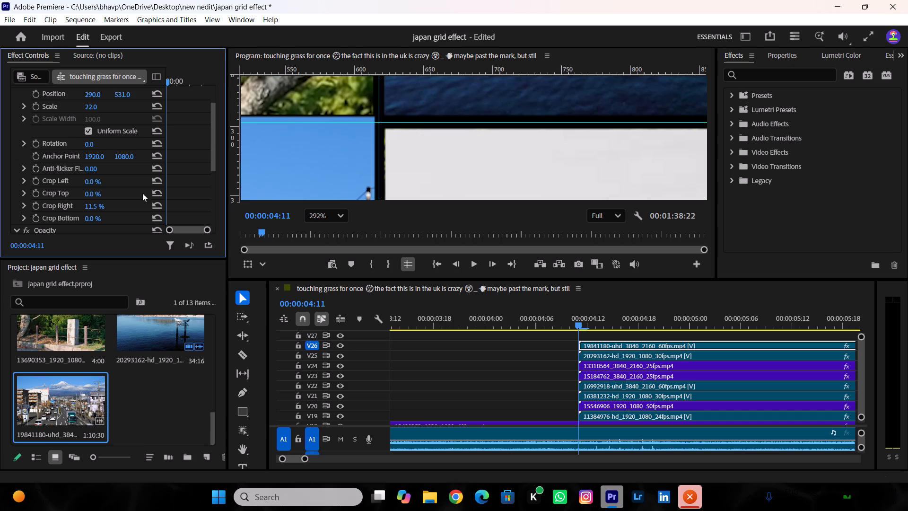
click(87, 209)
click(107, 205)
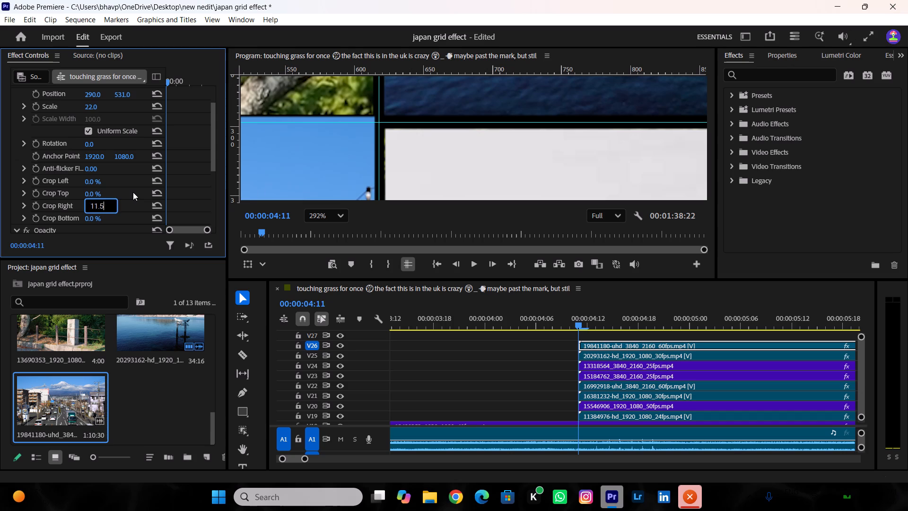
key(BackSpace)
key(4)
key(Return)
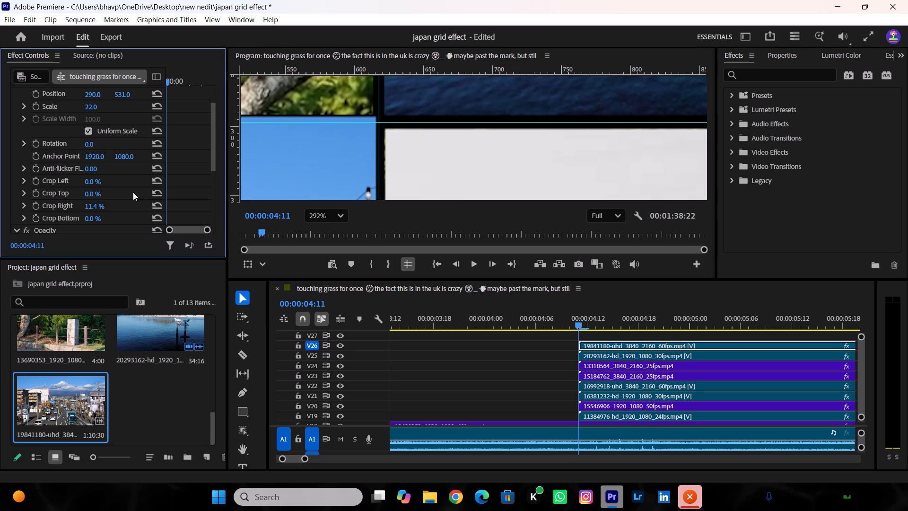
Crop the top of the 19841180-uhd clip by 1.8% so its edge lines up with the neighbouring centre cell.
click(94, 195)
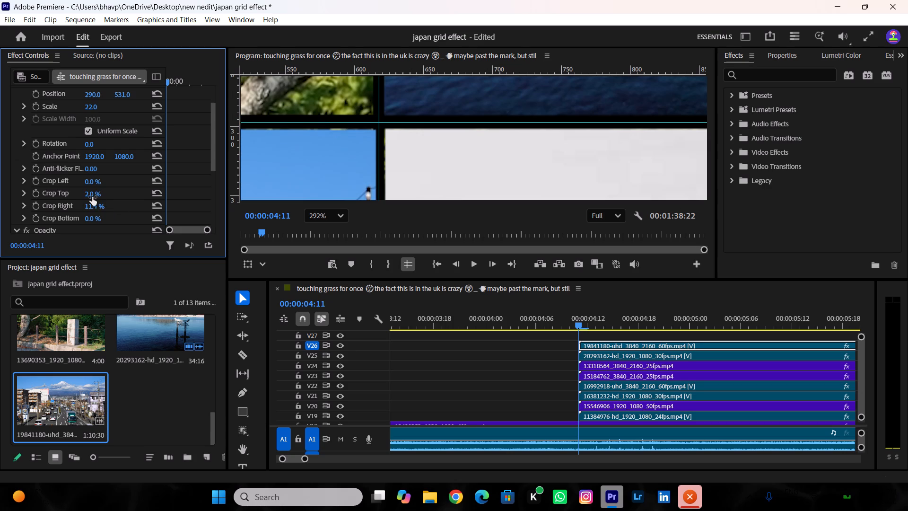
click(92, 197)
click(101, 192)
key(BackSpace)
key(BackSpace)
key(BackSpace)
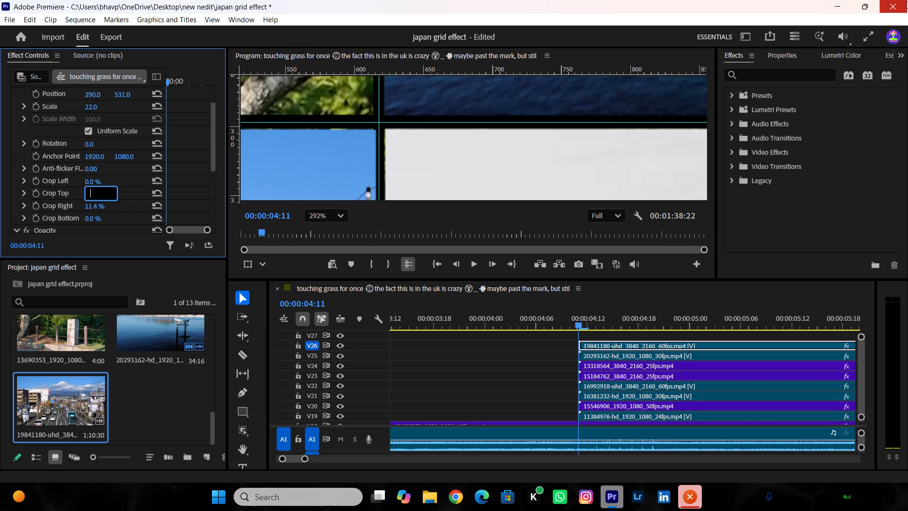
text(1.9)
key(Return)
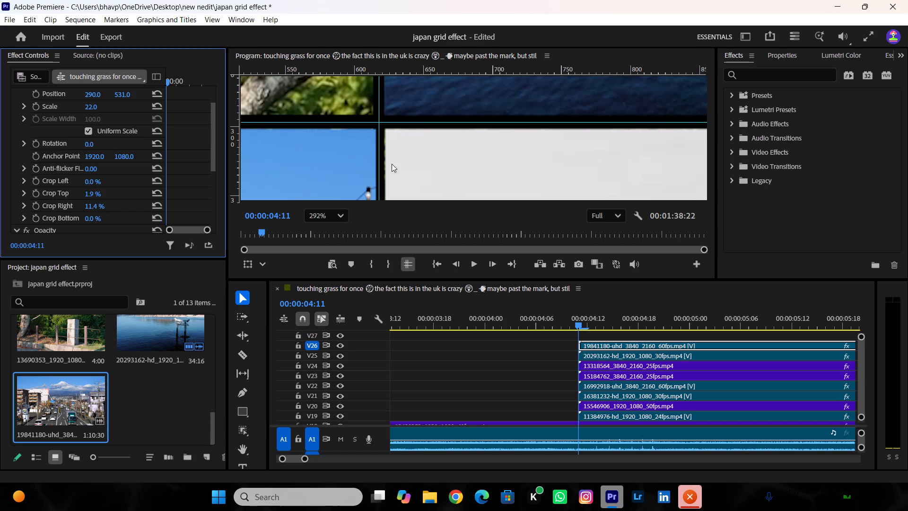
click(89, 195)
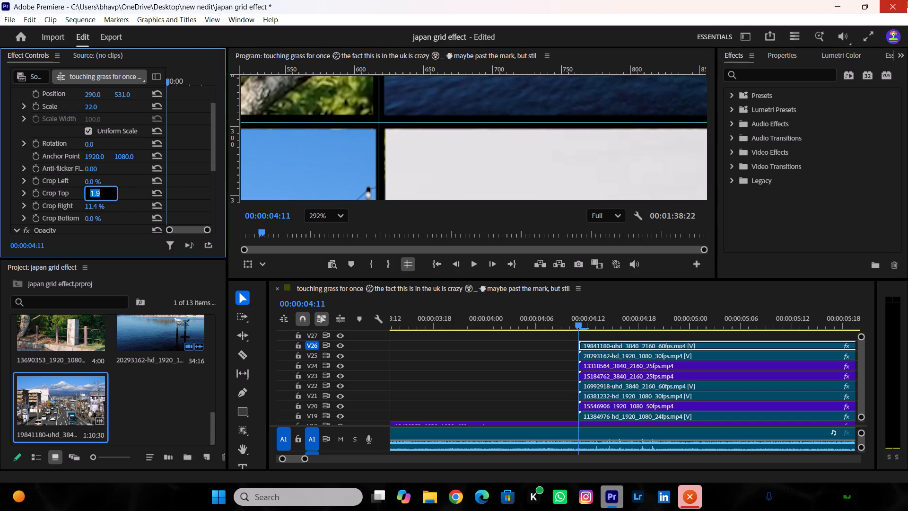
text(1.8)
key(Return)
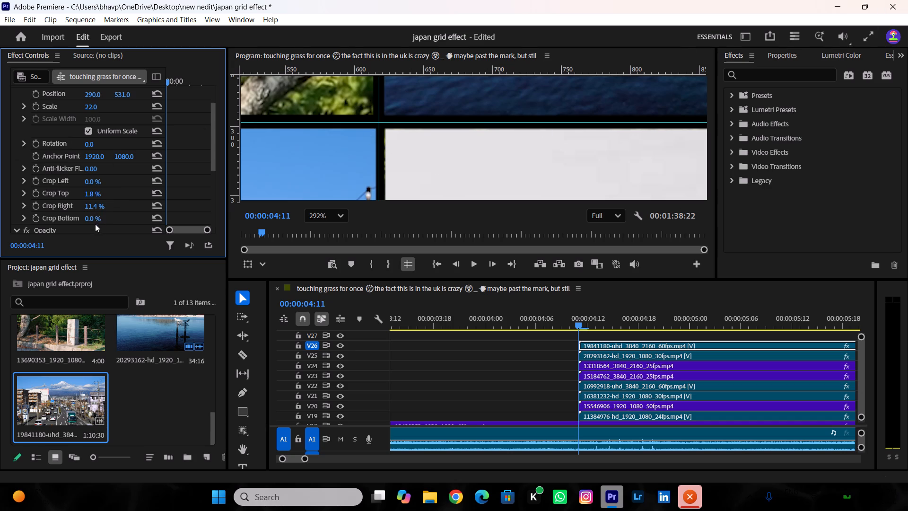
Fine-tune the right crop of the 19841180-uhd clip to 11.6% and check the gap beside the vertical guide full screen.
click(91, 209)
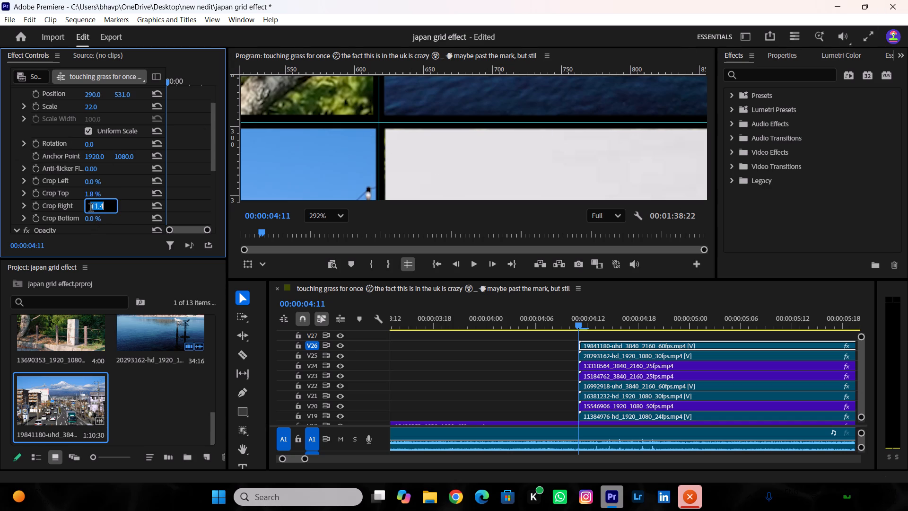
text(11.3)
key(Return)
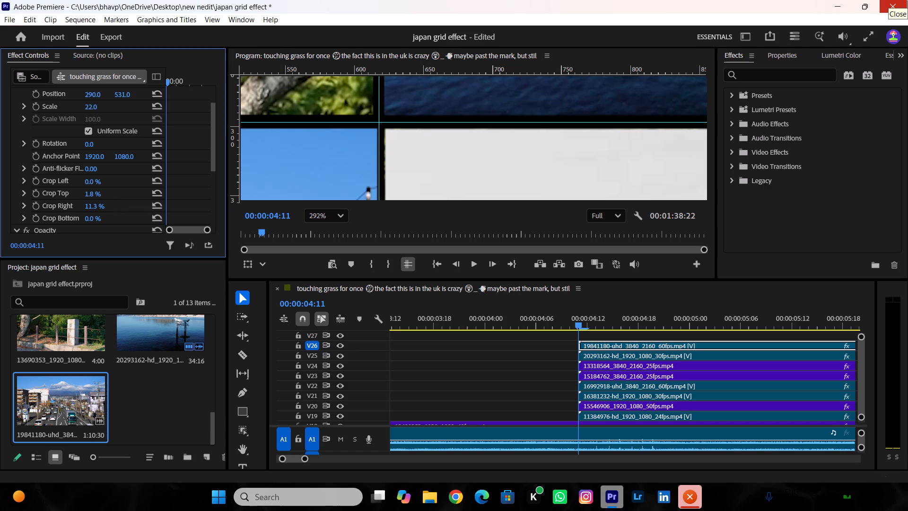
click(87, 209)
text(11.6)
key(Return)
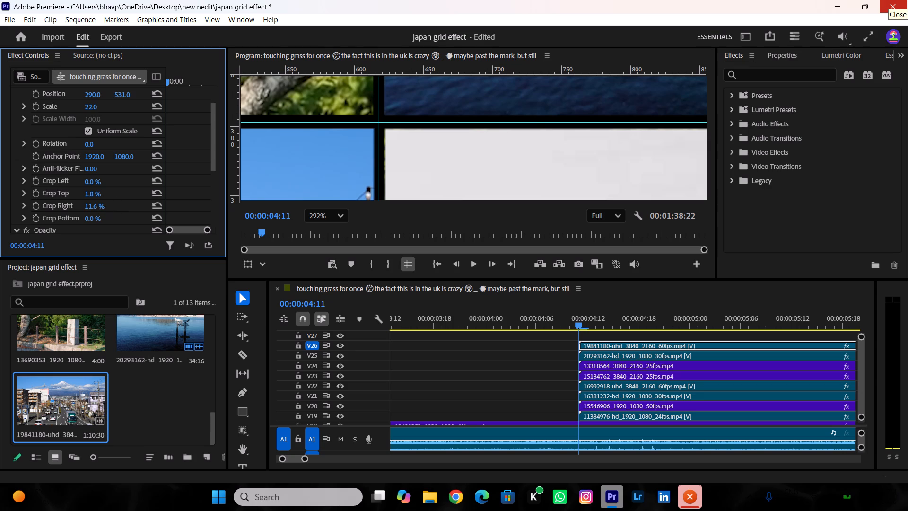
click(861, 40)
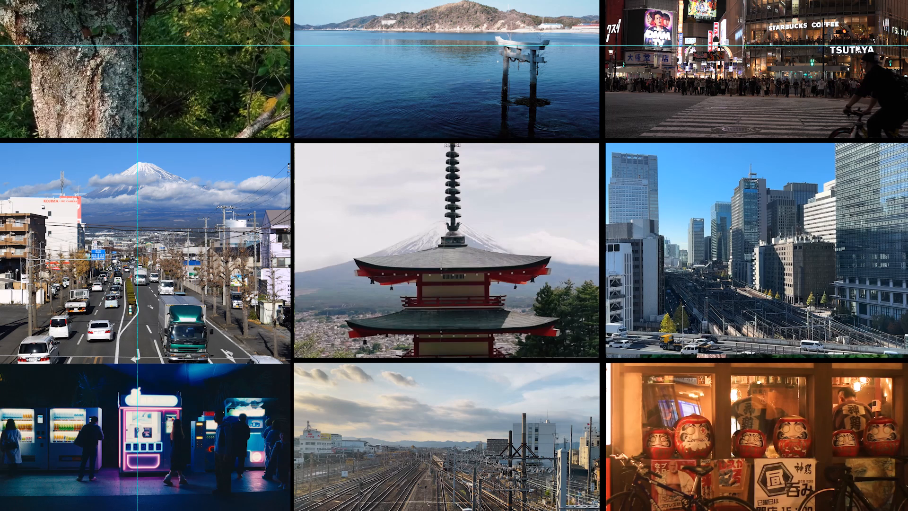
key(Escape)
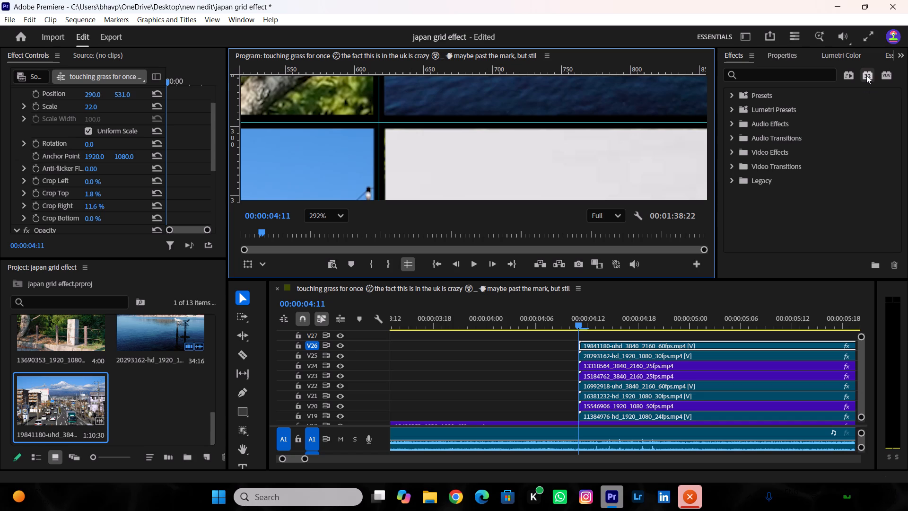
Crop the bottom of the 19841180-uhd clip by 6.0% to match the centre cell's lower edge and check the grid full screen.
click(333, 214)
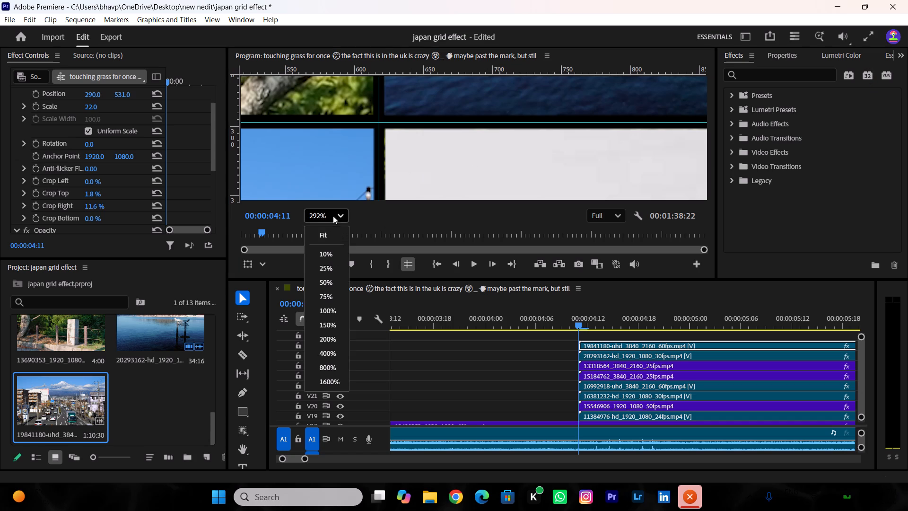
click(332, 228)
scroll(418, 167, up, 3)
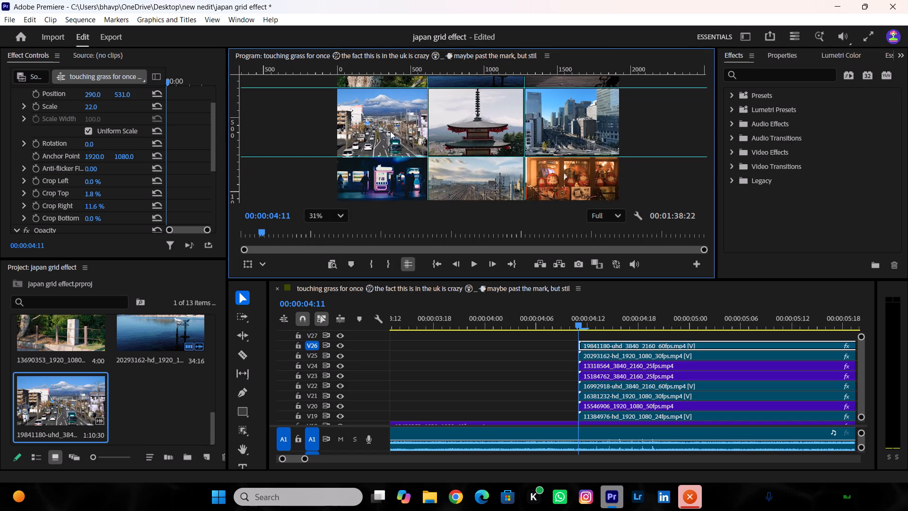
scroll(390, 131, up, 18)
scroll(392, 148, up, 6)
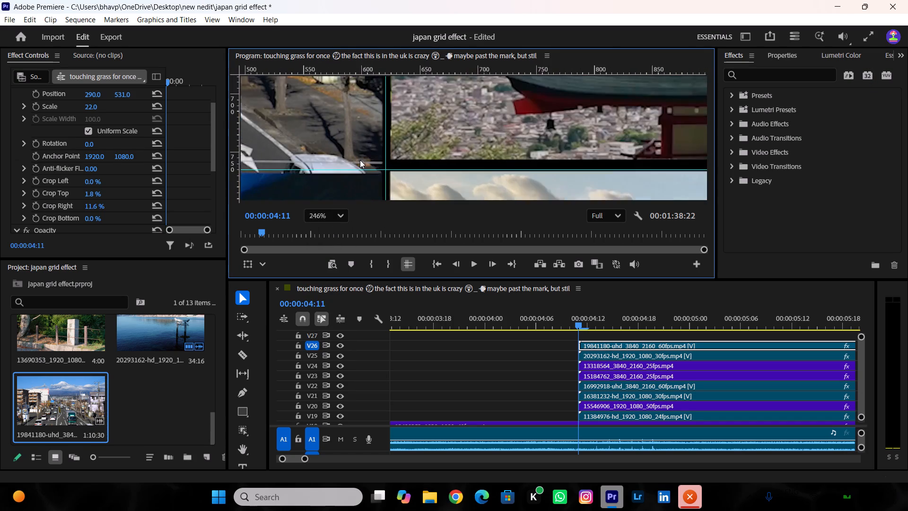
scroll(358, 160, up, 5)
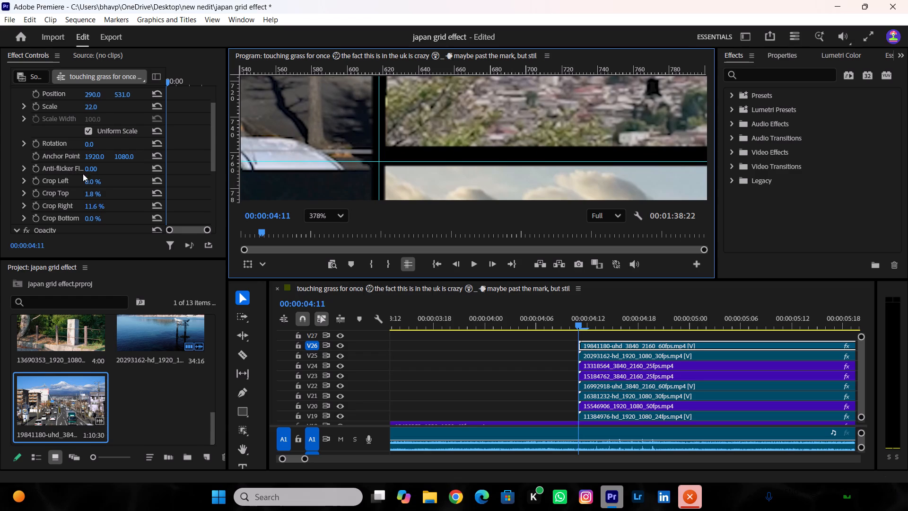
click(89, 215)
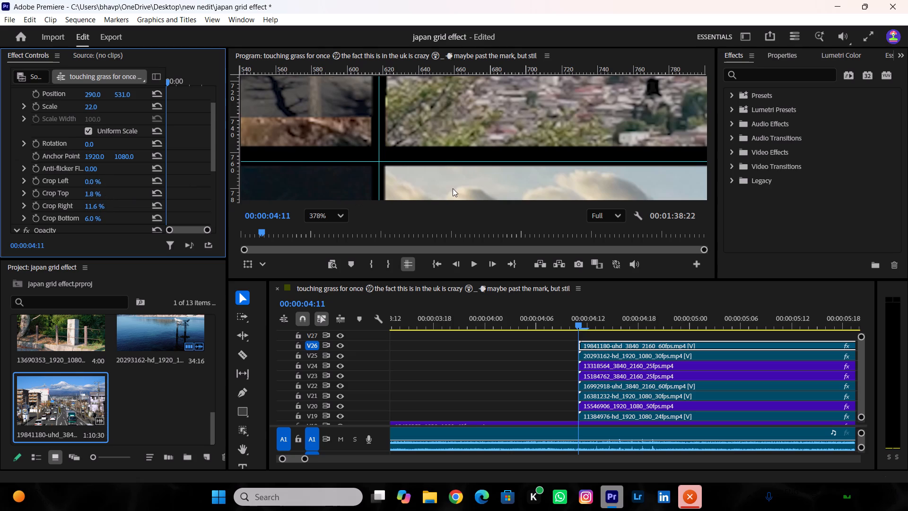
double_click(865, 39)
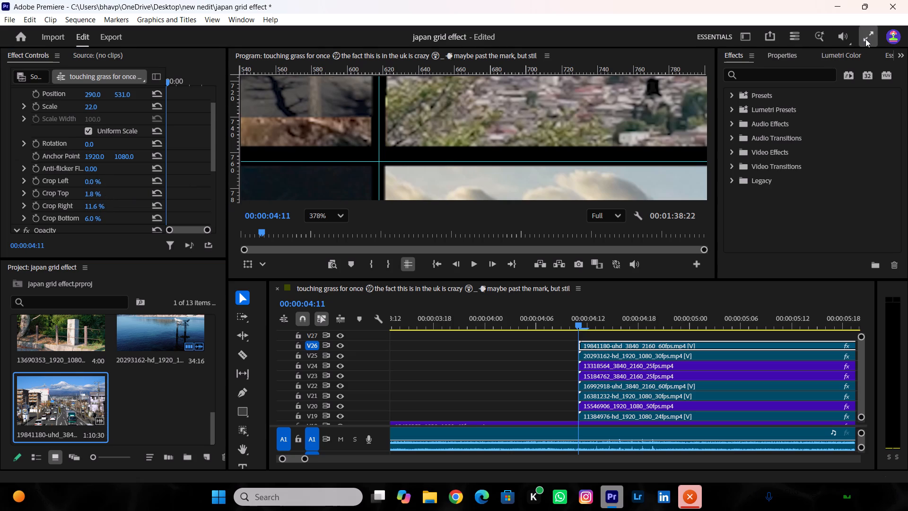
click(865, 41)
key(Escape)
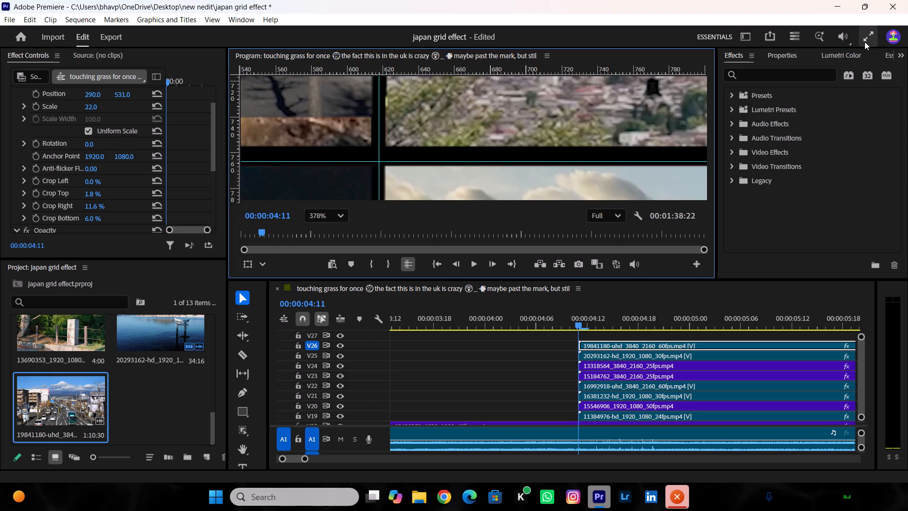
Examine the whole grid and the gaps between the top-row and middle-row cells along the guides.
scroll(348, 150, down, 3)
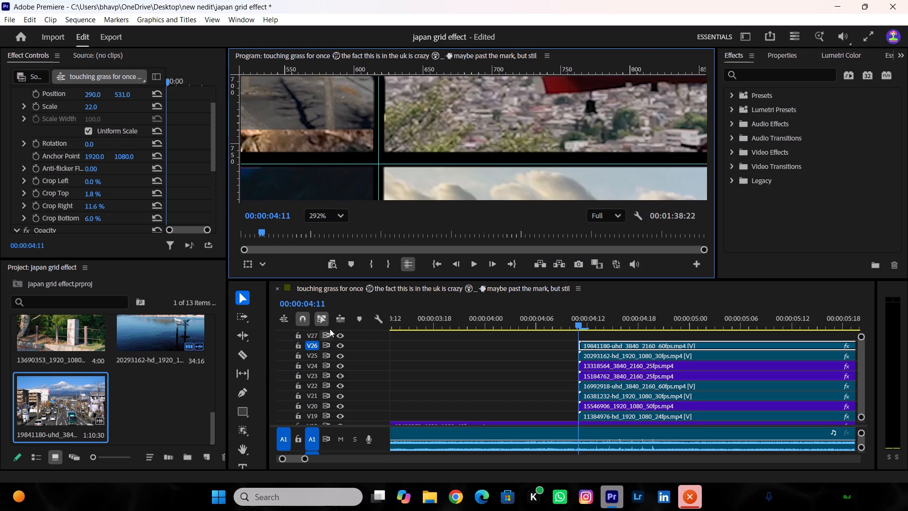
double_click(332, 215)
click(335, 218)
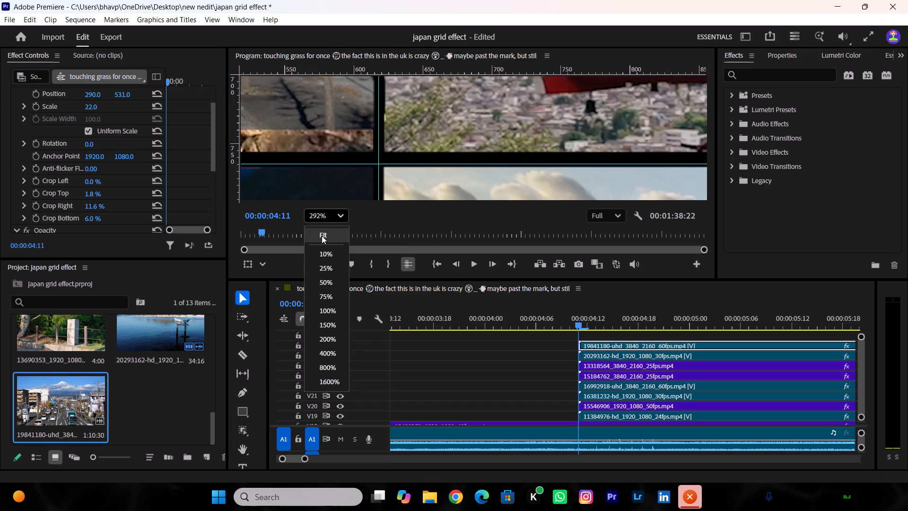
click(322, 236)
scroll(406, 131, down, 5)
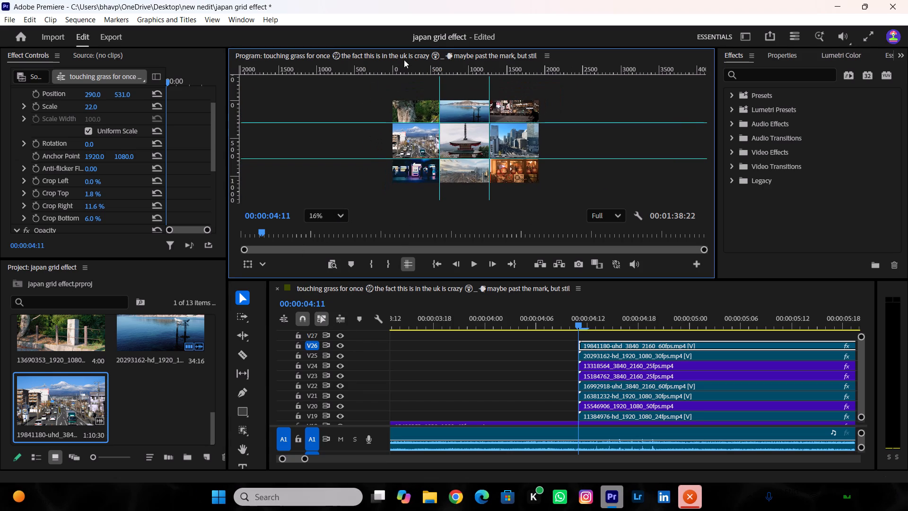
scroll(390, 86, up, 12)
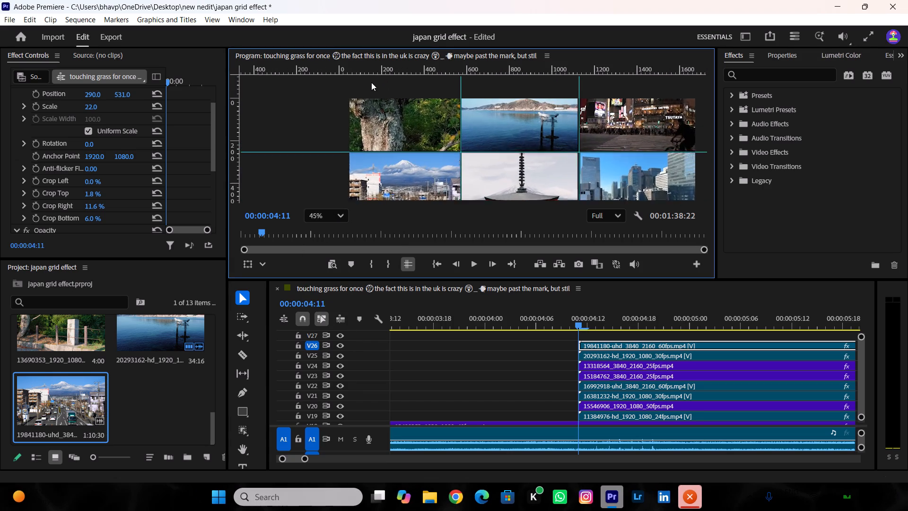
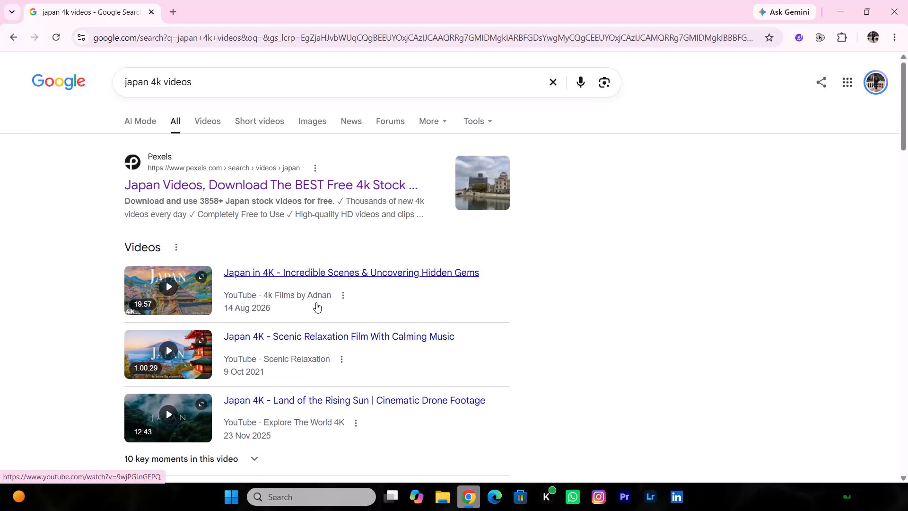
Open the Pexels result for free 4K Japan stock videos.
click(332, 191)
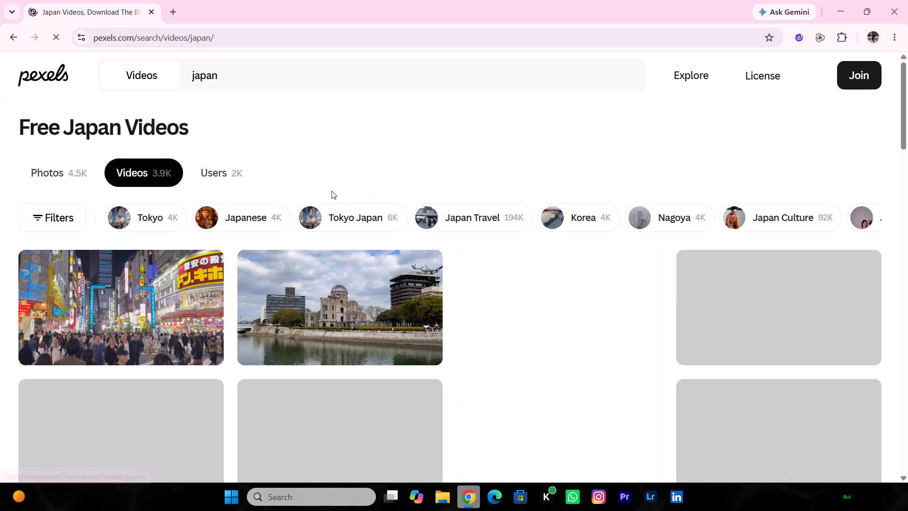
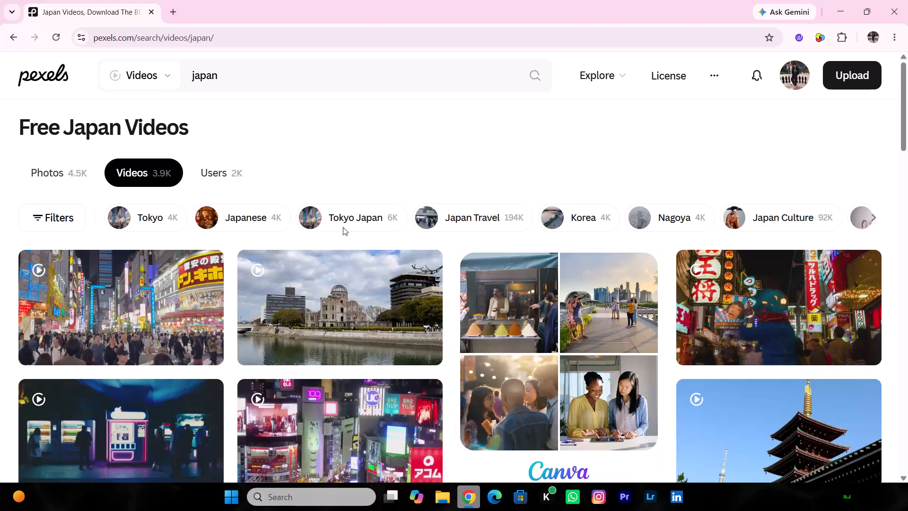
Browse the free Japan video results for more city, temple and street clips suited to the grid.
scroll(437, 305, down, 2)
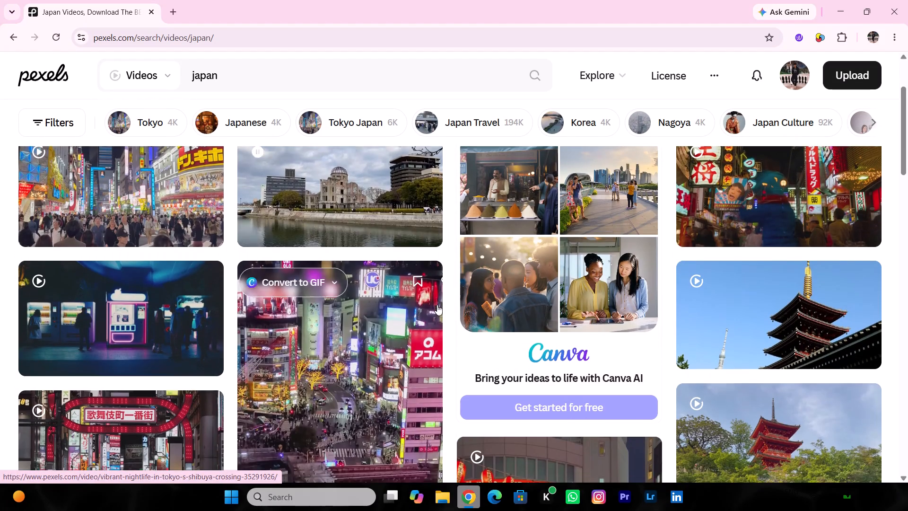
scroll(207, 303, down, 6)
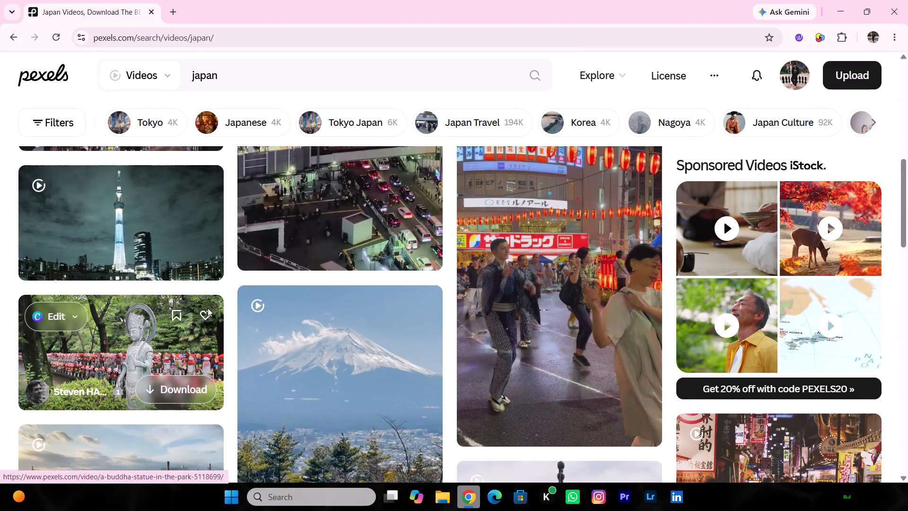
scroll(551, 315, down, 4)
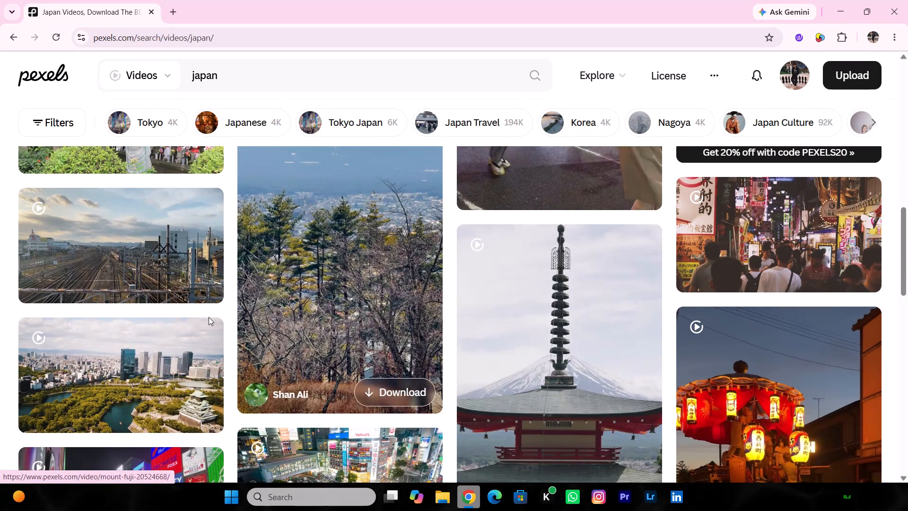
scroll(235, 331, down, 2)
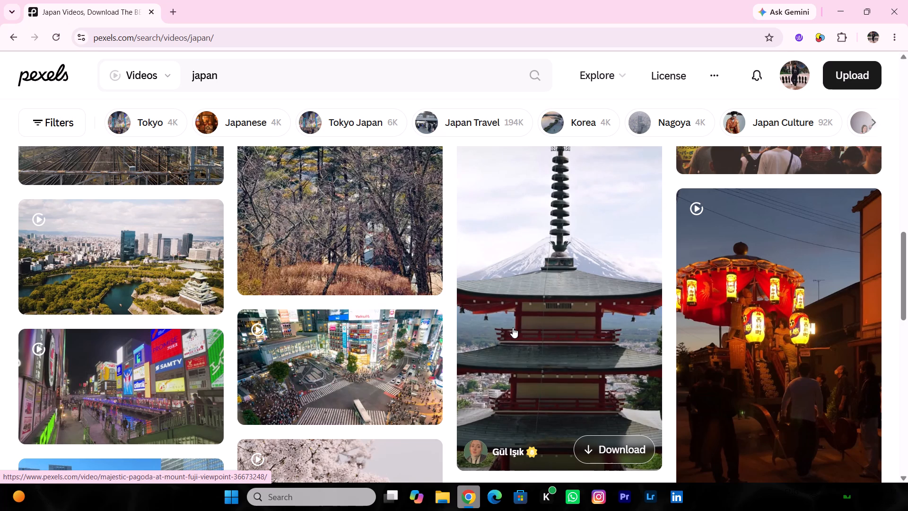
scroll(585, 327, down, 4)
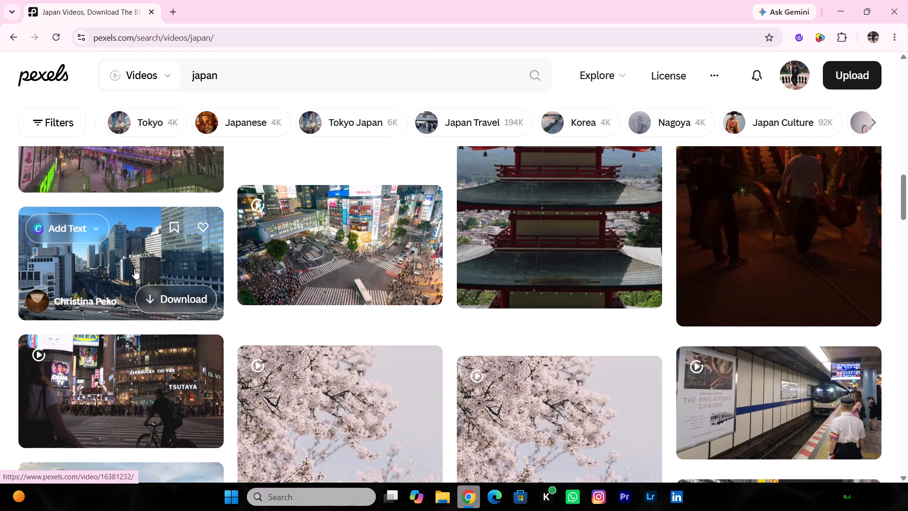
scroll(184, 309, down, 5)
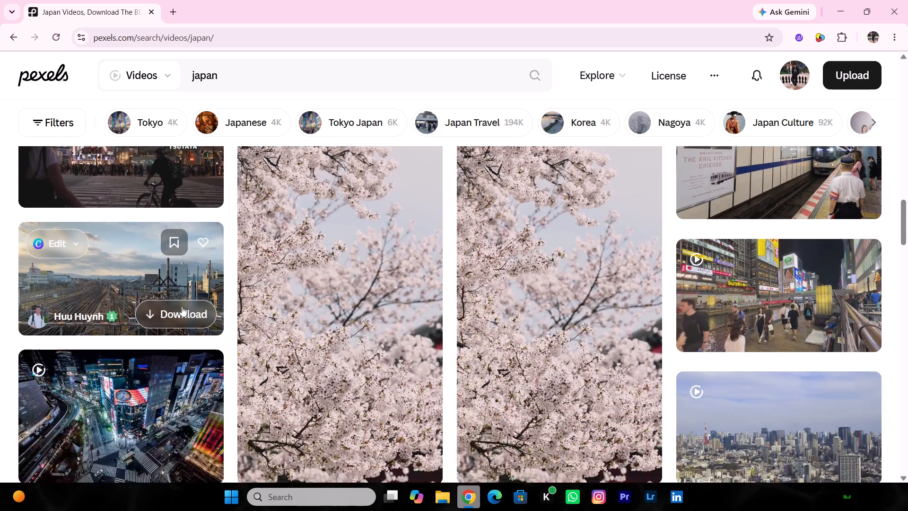
scroll(182, 306, down, 9)
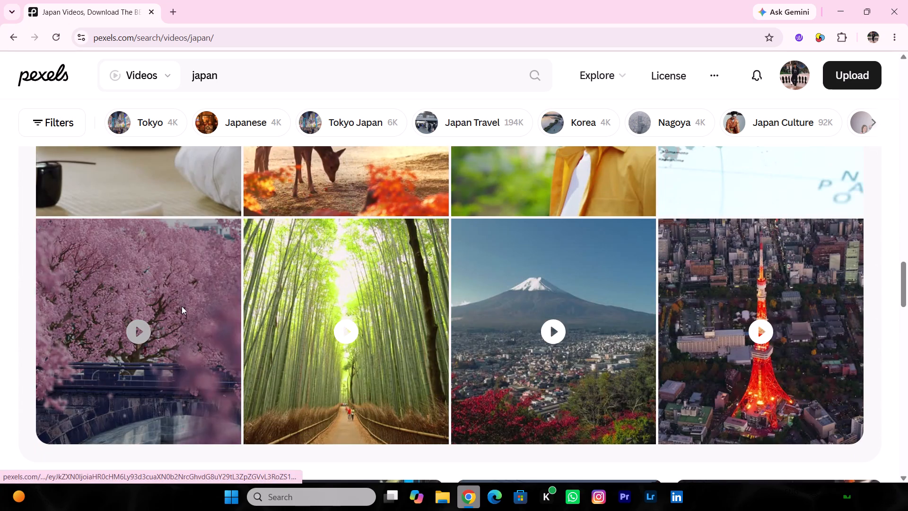
scroll(182, 306, down, 6)
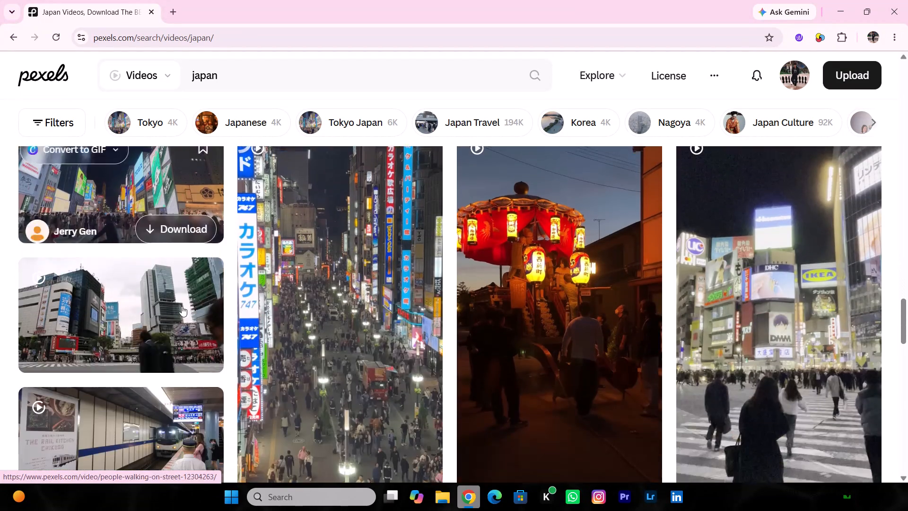
scroll(192, 315, down, 5)
scroll(206, 315, up, 3)
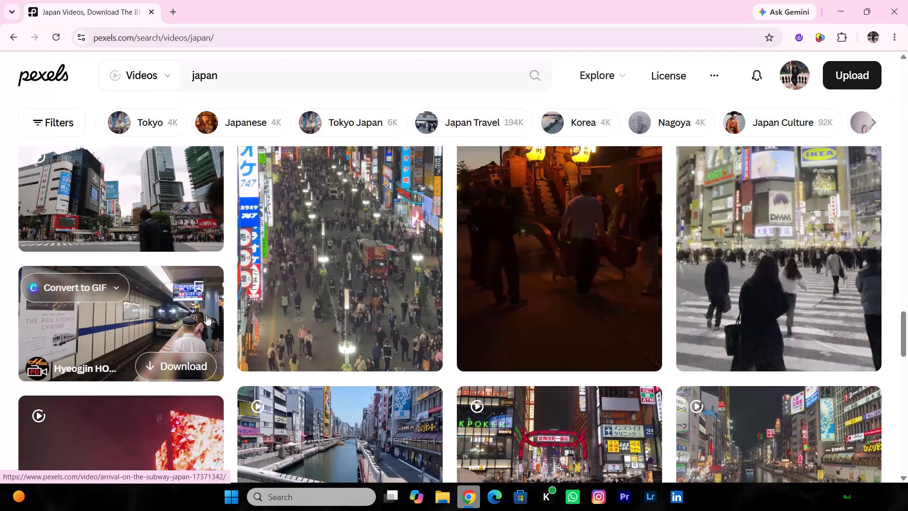
scroll(328, 317, down, 3)
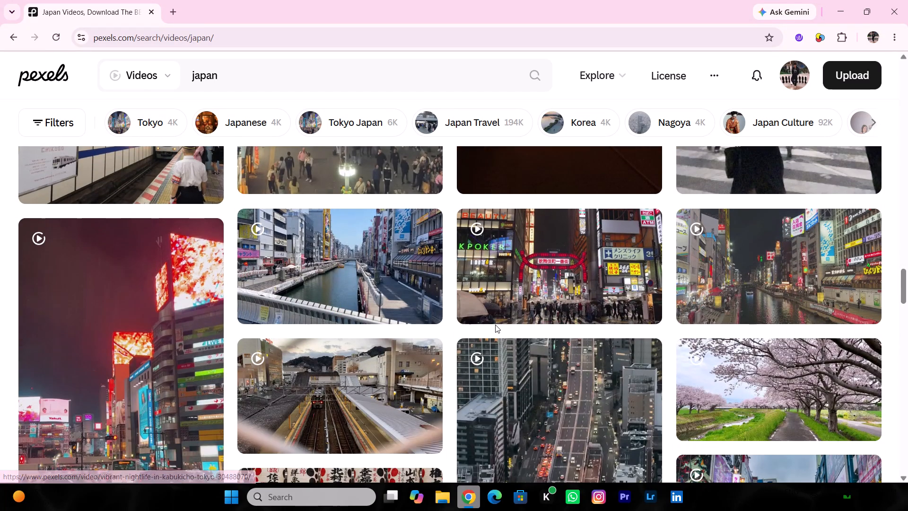
scroll(767, 345, down, 2)
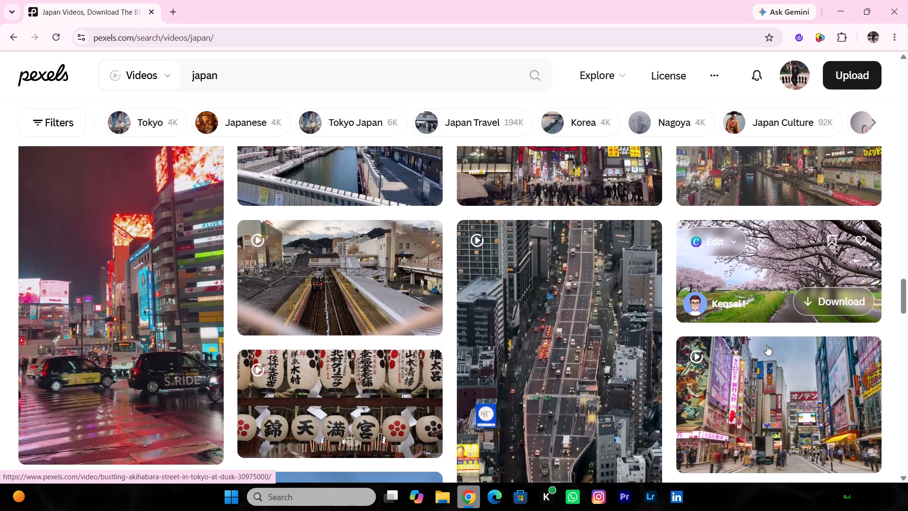
scroll(767, 345, down, 4)
scroll(432, 318, down, 2)
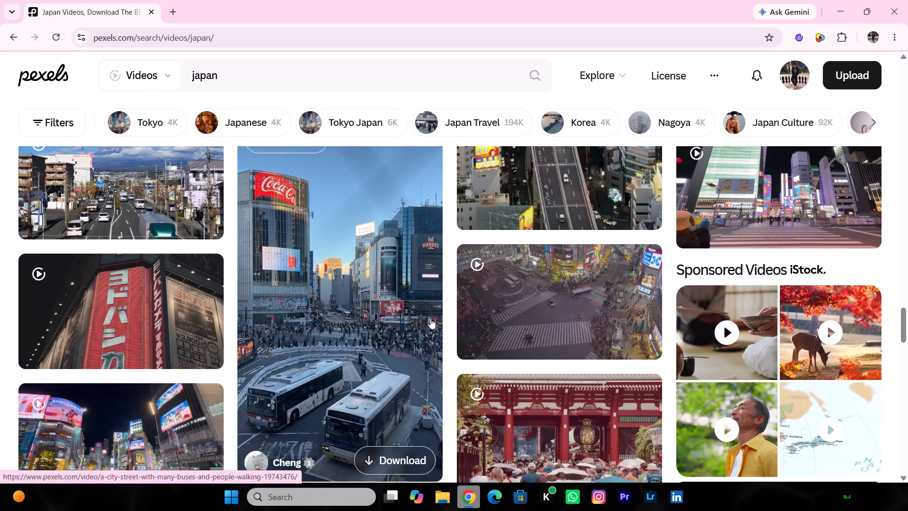
scroll(587, 343, down, 3)
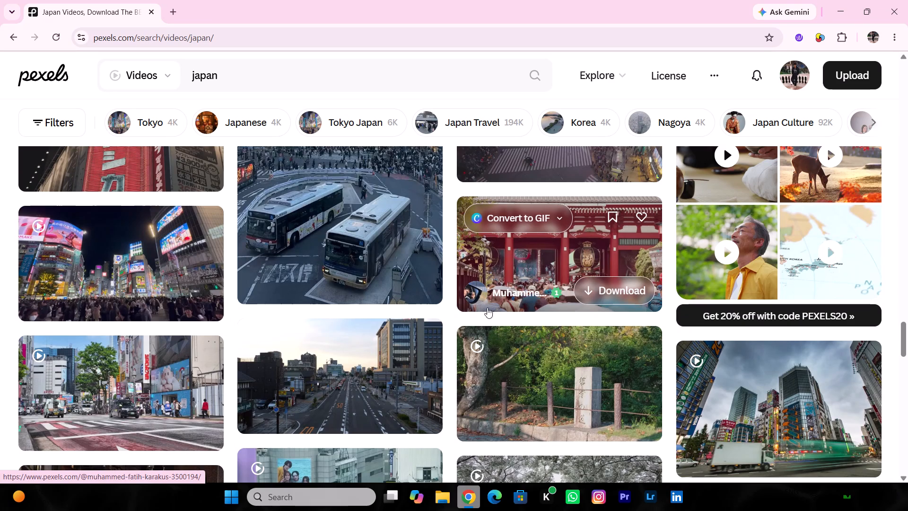
scroll(289, 346, down, 4)
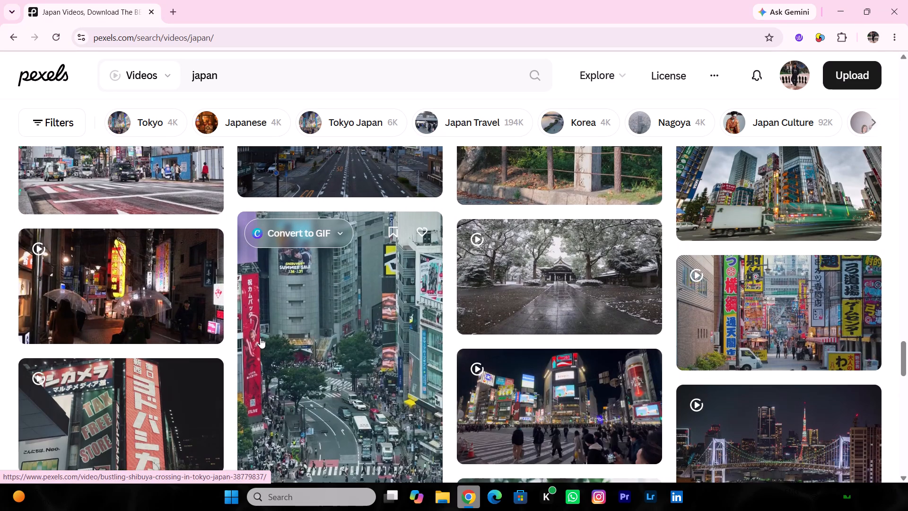
scroll(261, 338, down, 2)
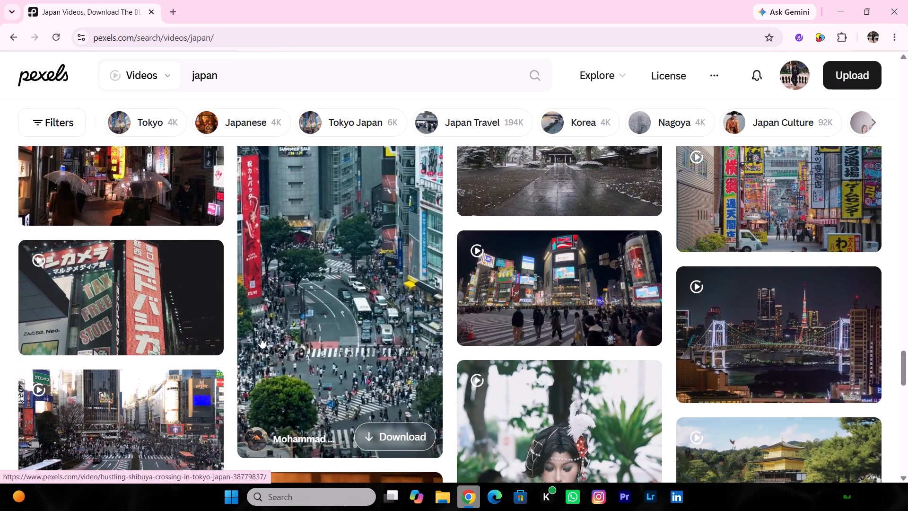
scroll(462, 305, down, 2)
scroll(180, 317, down, 3)
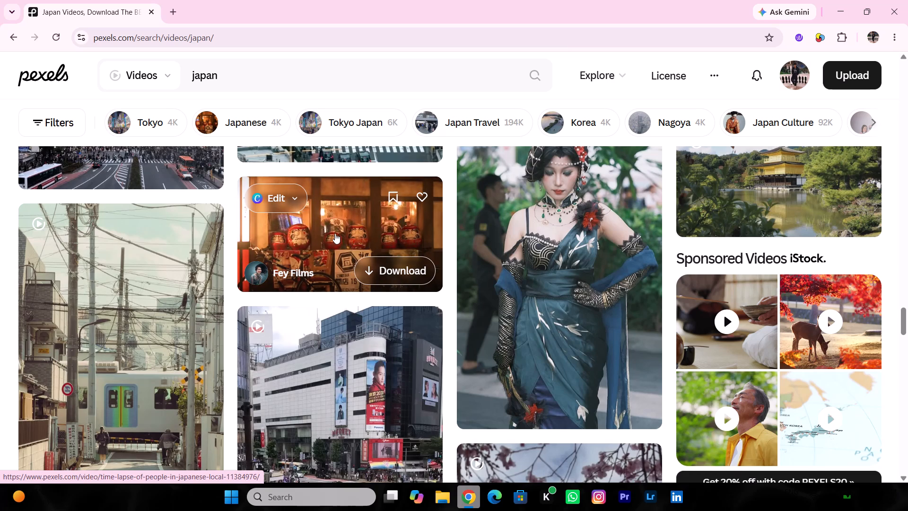
scroll(637, 244, down, 1)
scroll(662, 253, up, 3)
scroll(728, 265, down, 4)
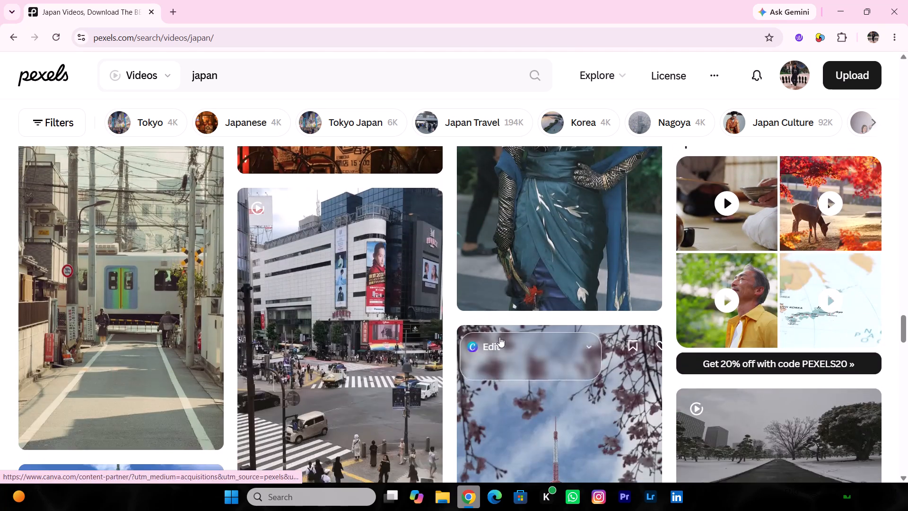
scroll(310, 372, down, 3)
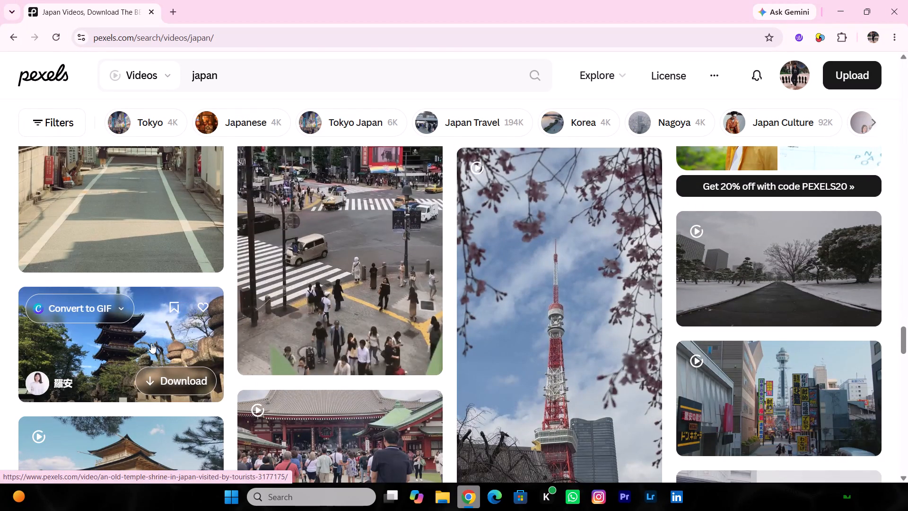
scroll(183, 388, down, 2)
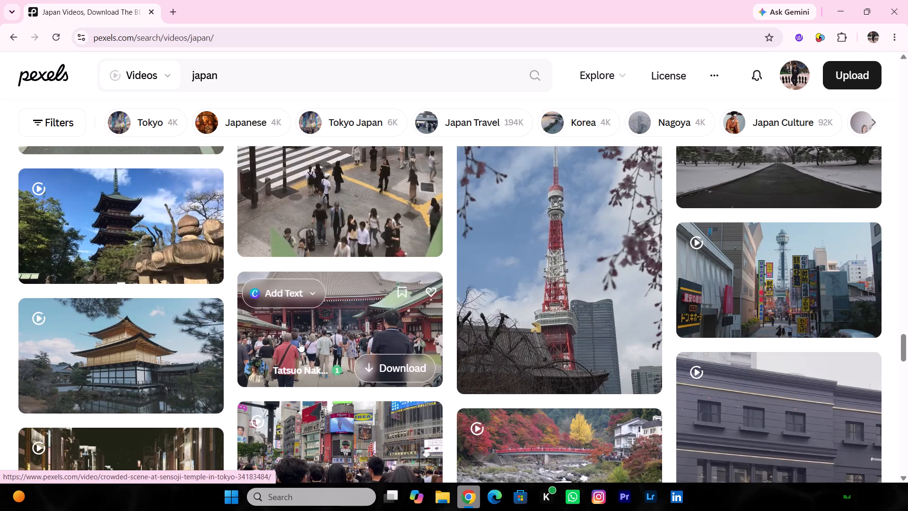
scroll(300, 341, down, 2)
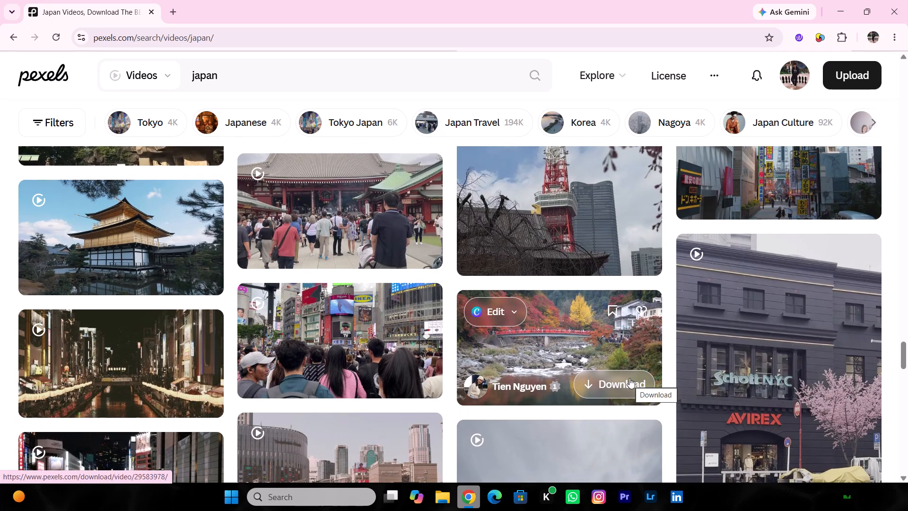
scroll(594, 361, down, 2)
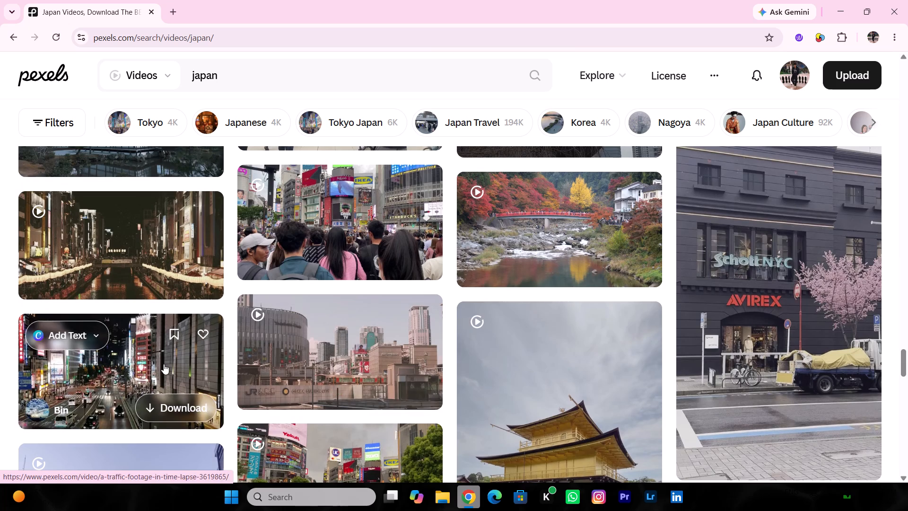
scroll(345, 358, down, 3)
scroll(277, 356, down, 2)
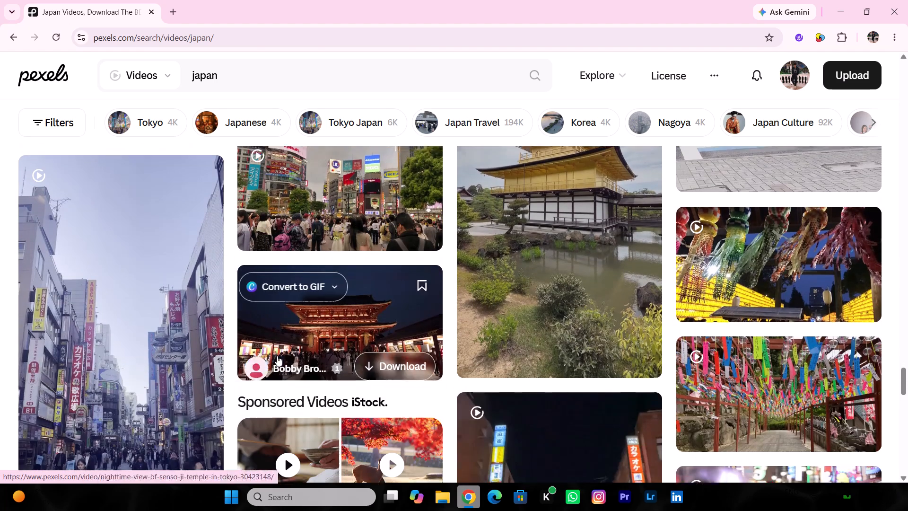
scroll(324, 327, down, 2)
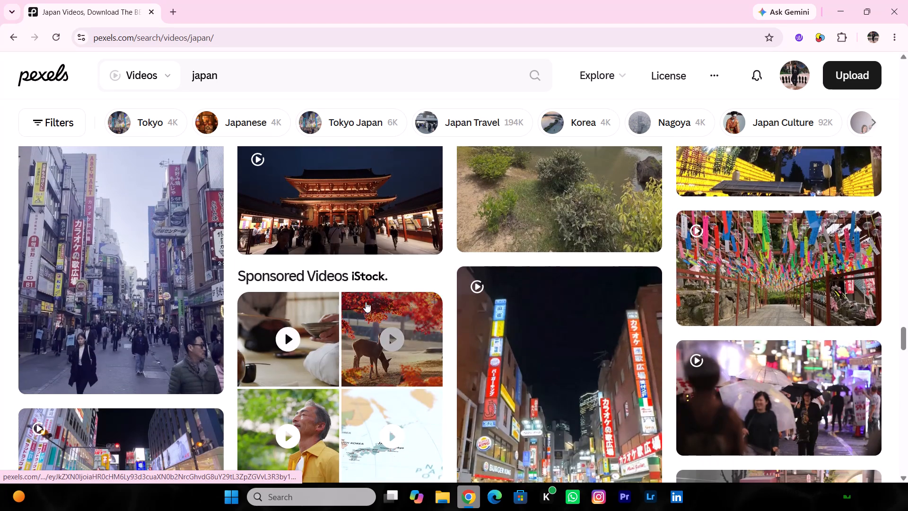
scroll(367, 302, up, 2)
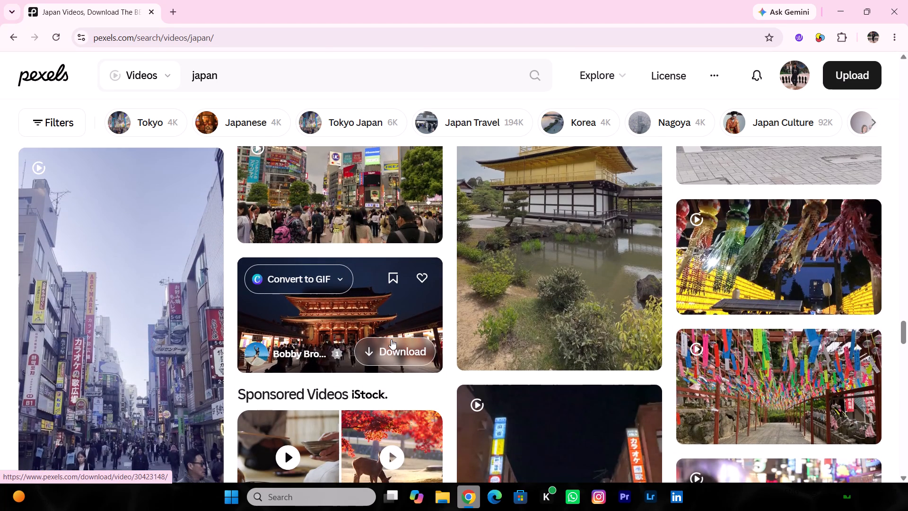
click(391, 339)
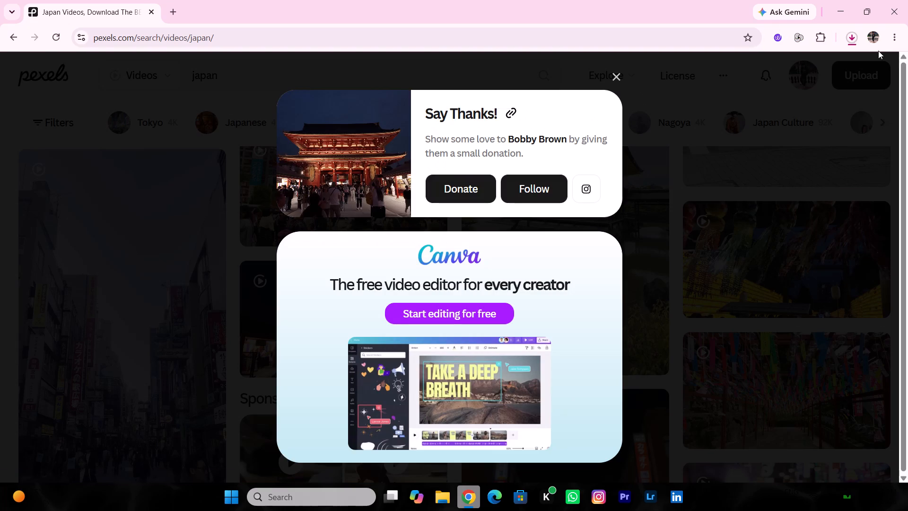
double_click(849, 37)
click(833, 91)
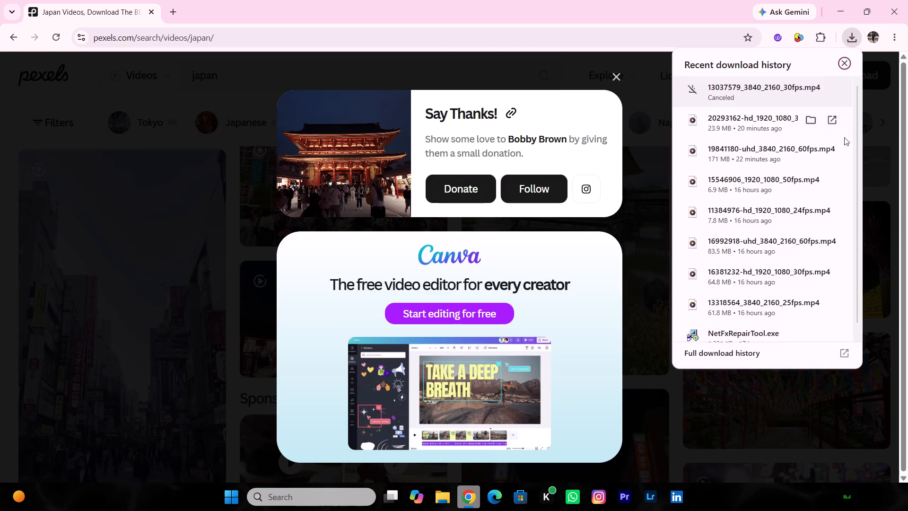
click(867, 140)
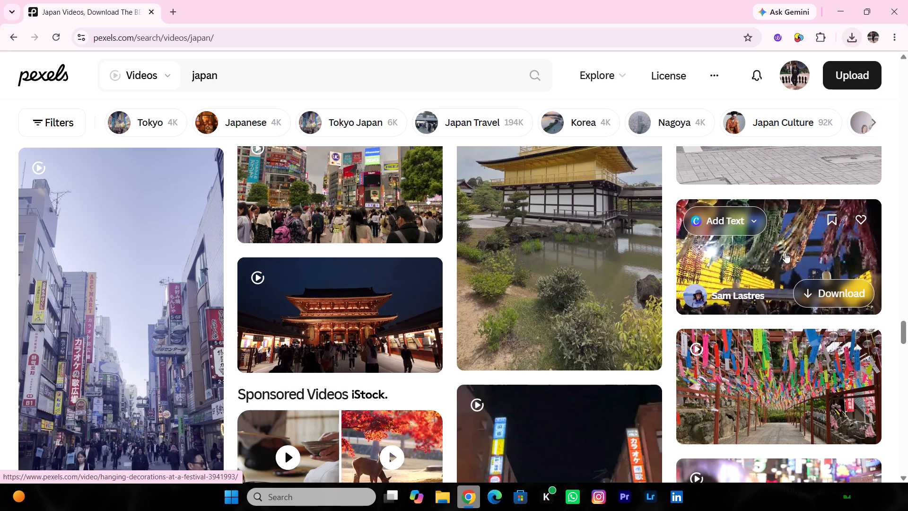
Look further through the Japan video results for additional street, crossing, temple and traditional-culture clips for the grid.
scroll(777, 264, down, 1)
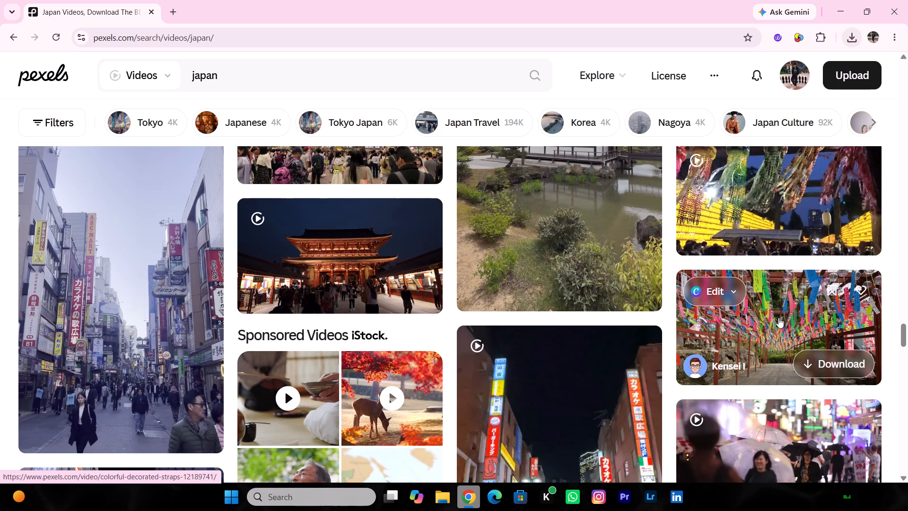
scroll(778, 317, down, 3)
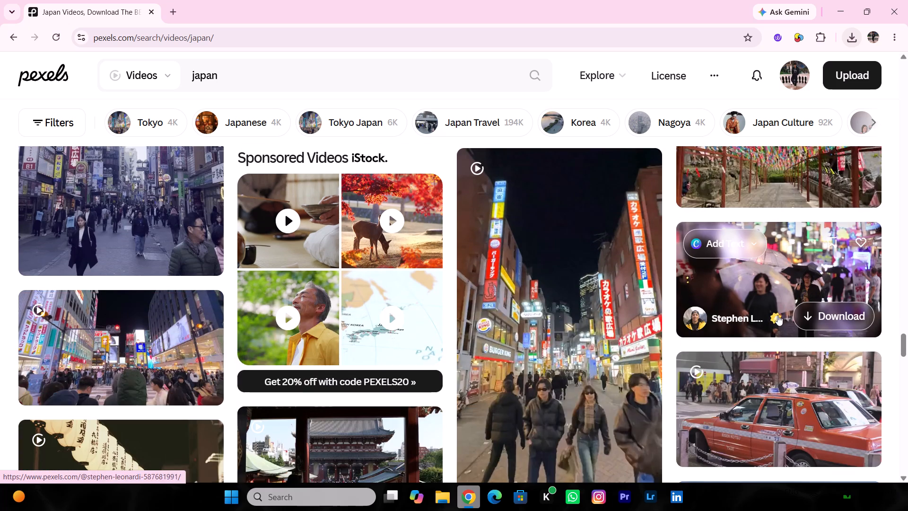
scroll(760, 291, down, 2)
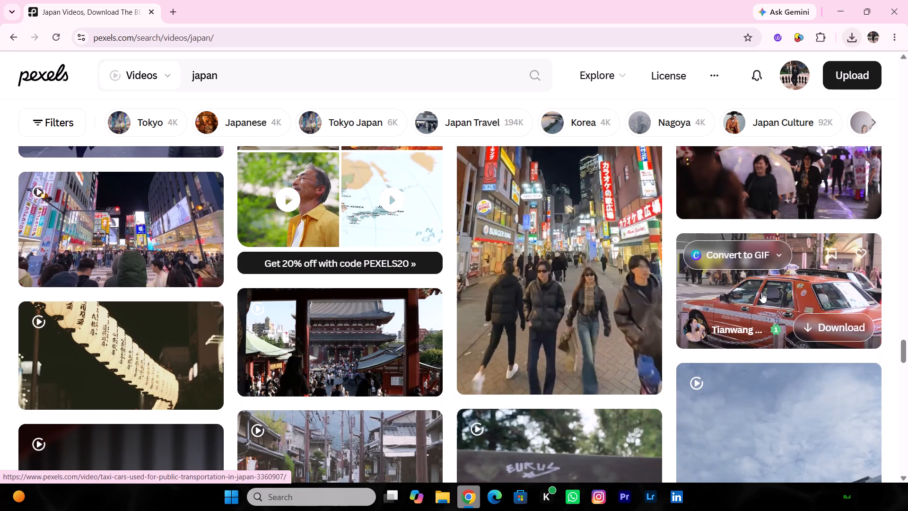
scroll(761, 292, down, 4)
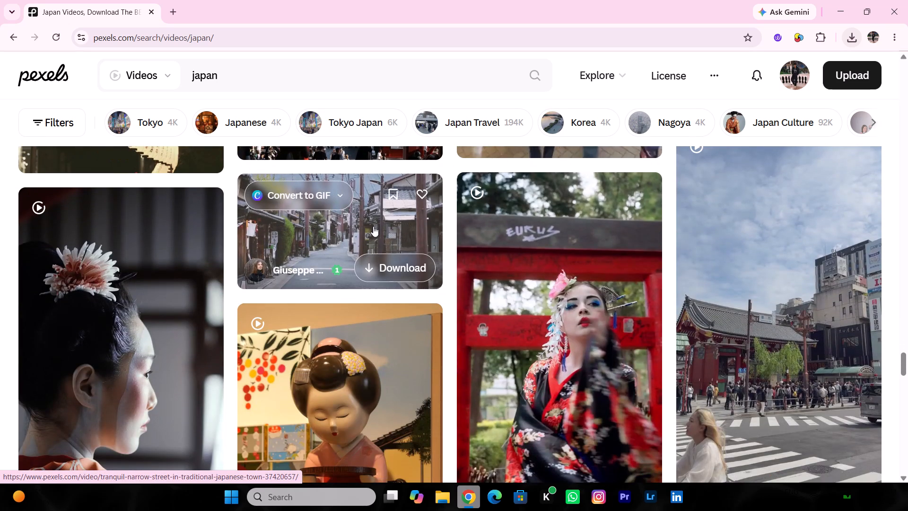
scroll(557, 312, down, 2)
scroll(476, 304, down, 3)
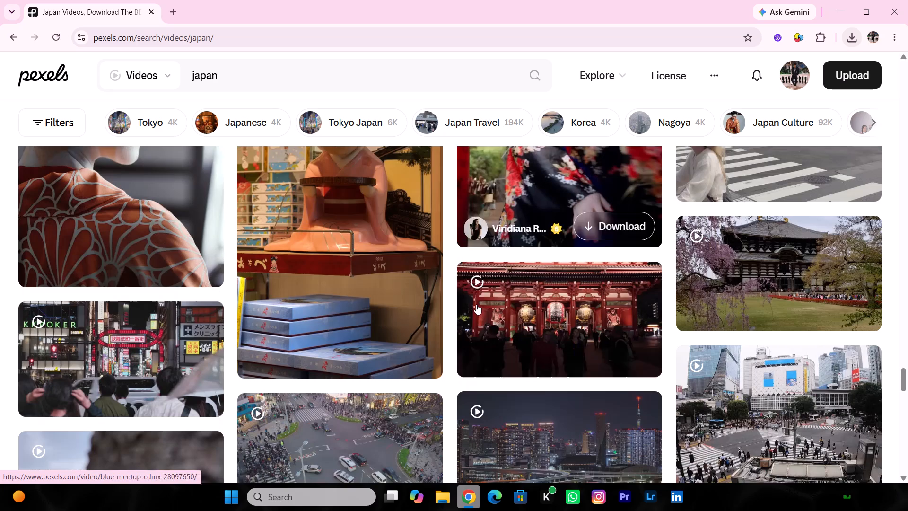
scroll(330, 307, down, 2)
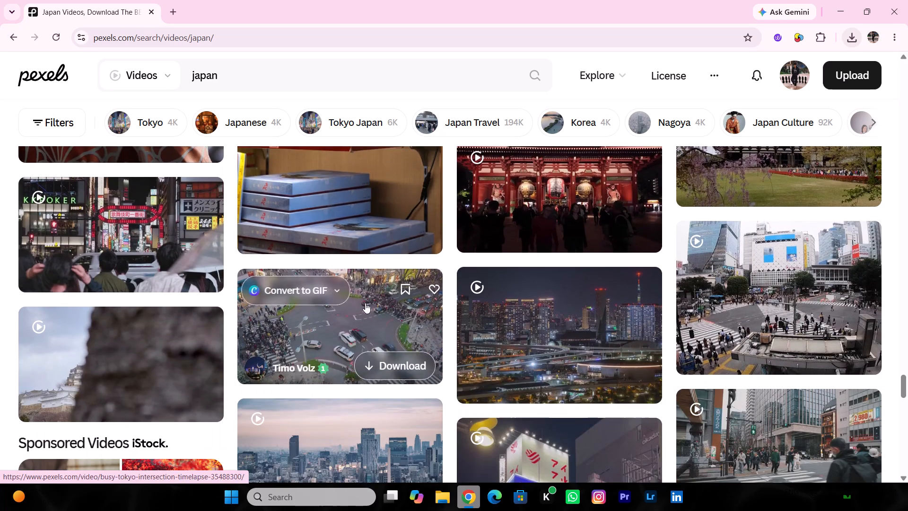
scroll(755, 313, down, 2)
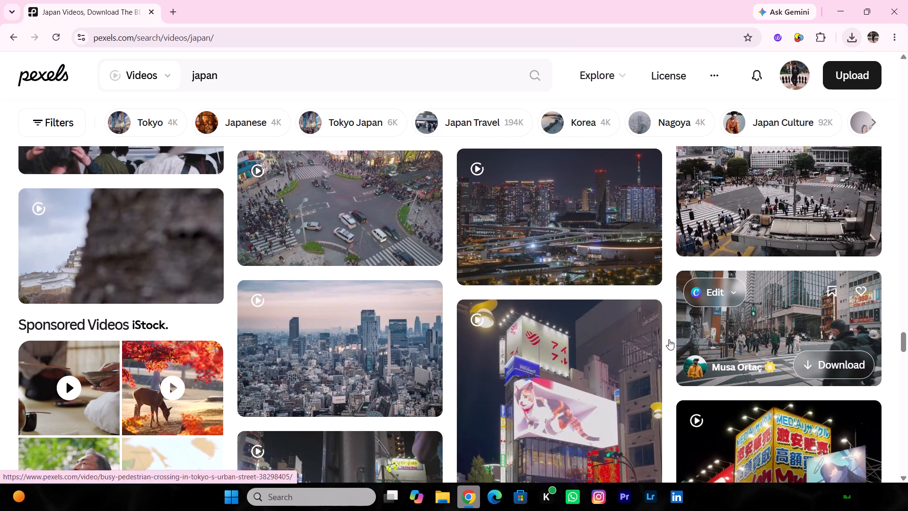
scroll(331, 340, down, 2)
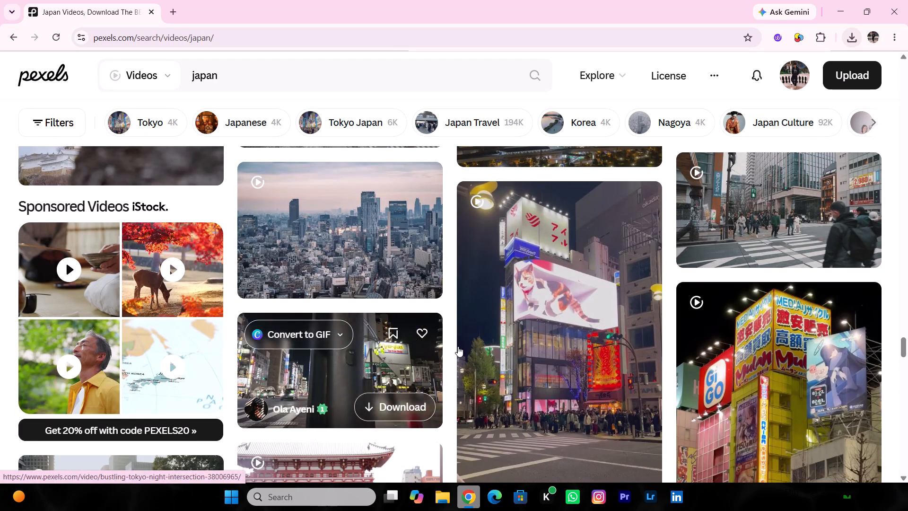
scroll(519, 330, down, 2)
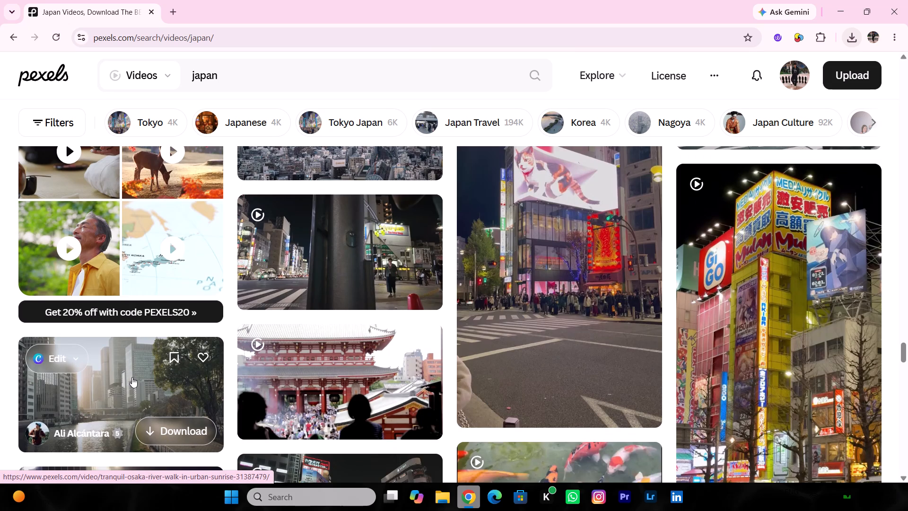
scroll(483, 344, down, 2)
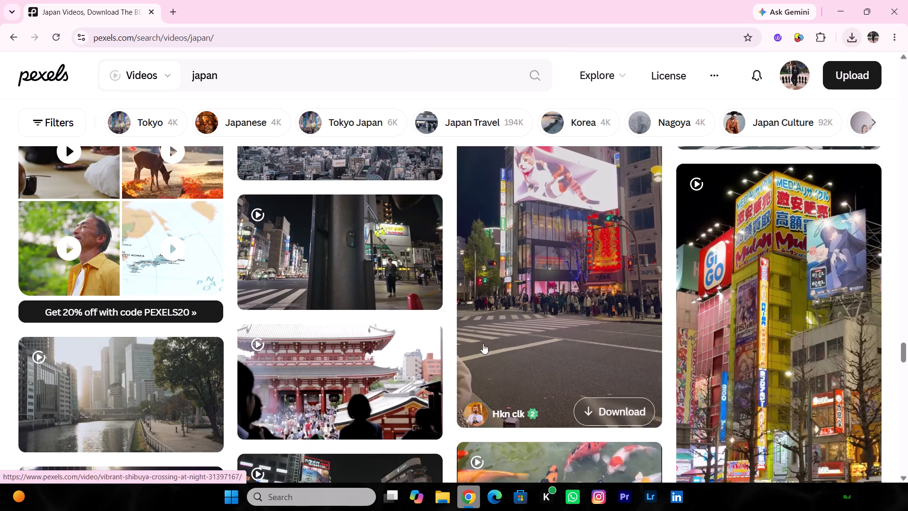
scroll(483, 344, down, 2)
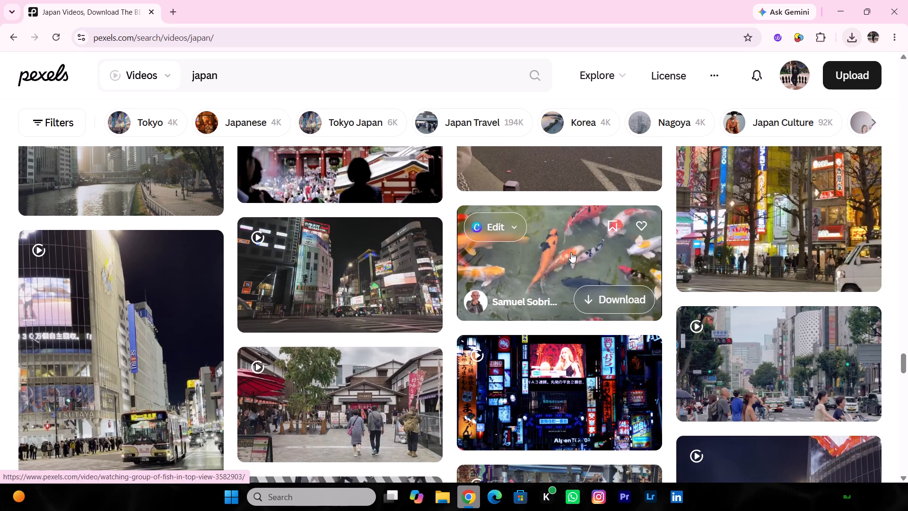
scroll(571, 252, down, 1)
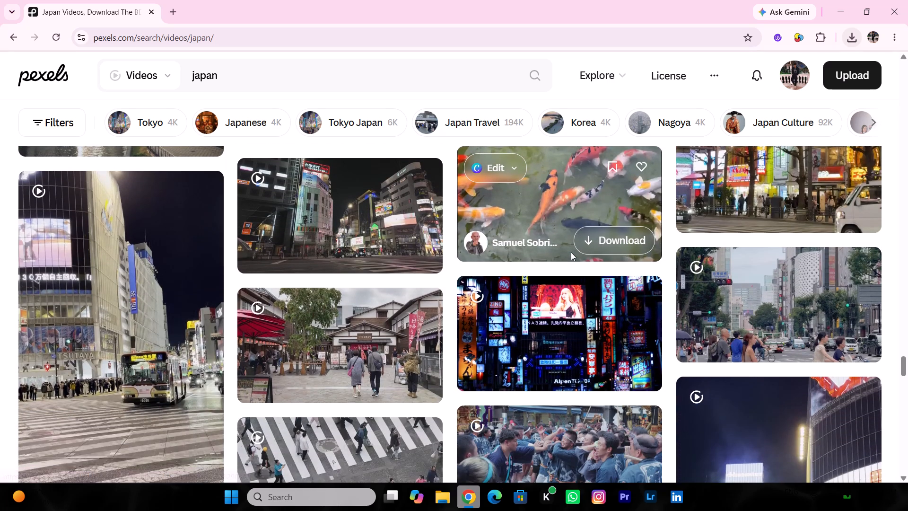
scroll(571, 252, down, 2)
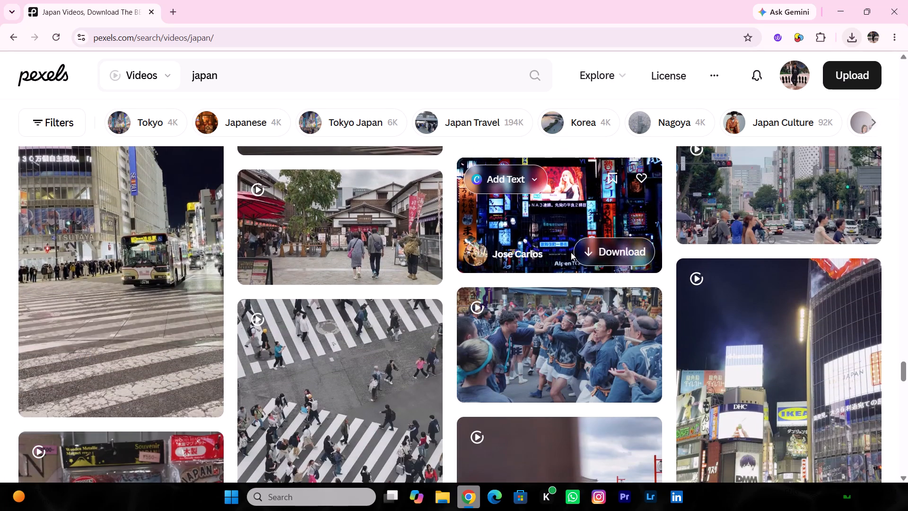
scroll(597, 248, down, 1)
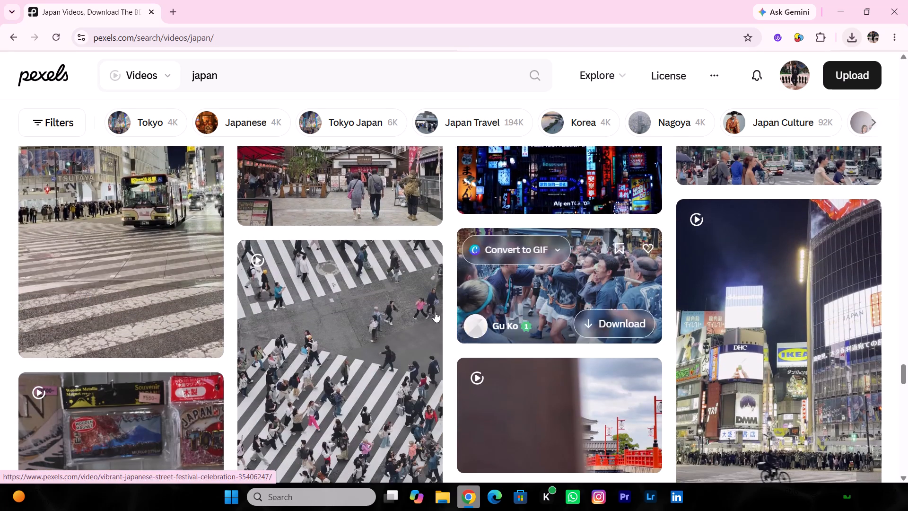
scroll(416, 315, down, 2)
scroll(492, 299, down, 1)
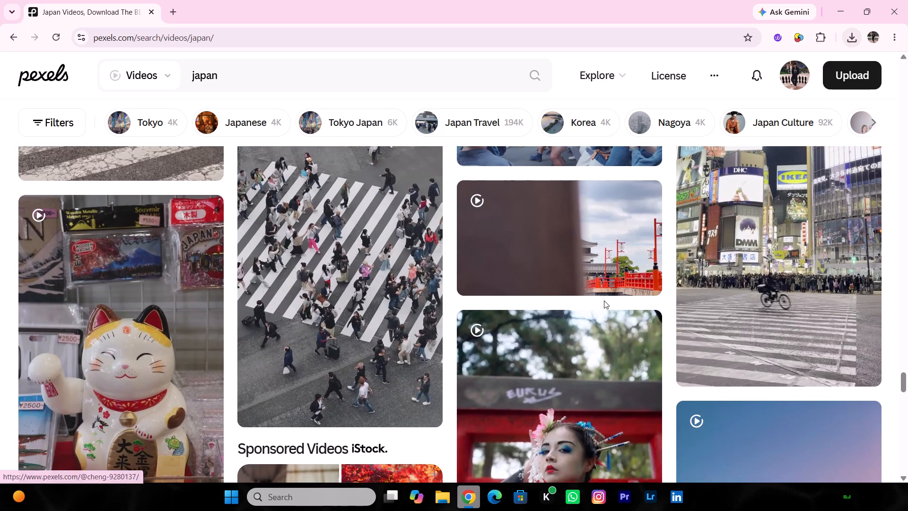
scroll(680, 302, down, 3)
scroll(345, 302, down, 3)
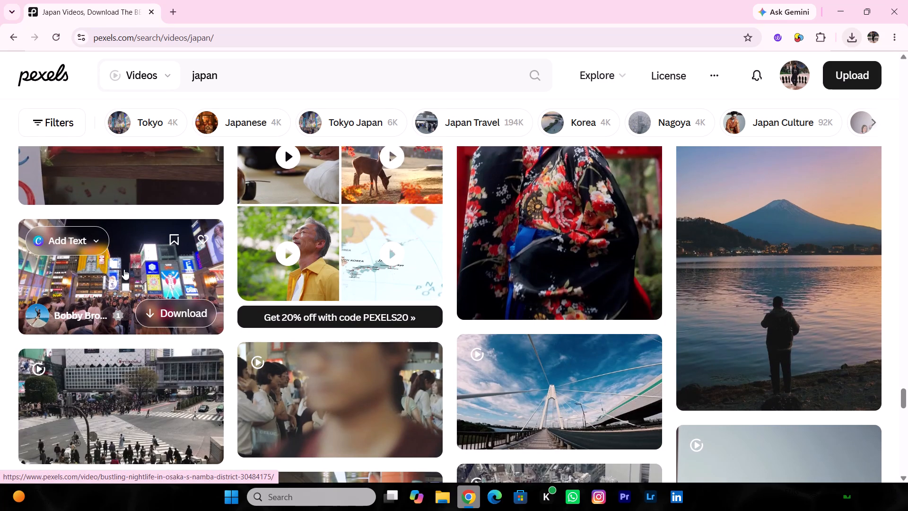
scroll(124, 269, down, 2)
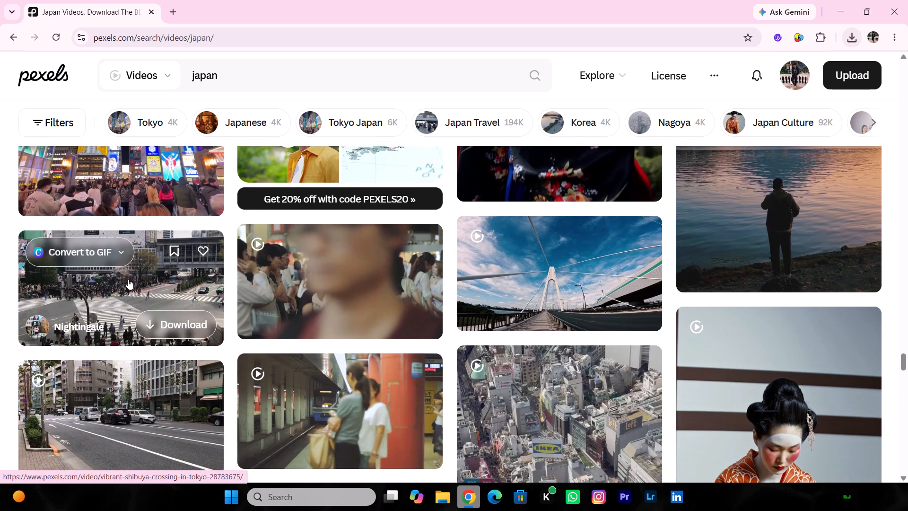
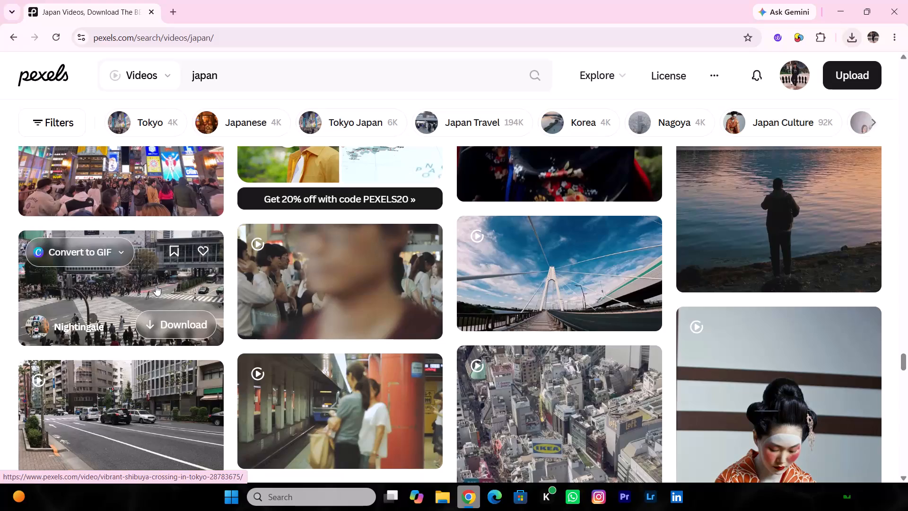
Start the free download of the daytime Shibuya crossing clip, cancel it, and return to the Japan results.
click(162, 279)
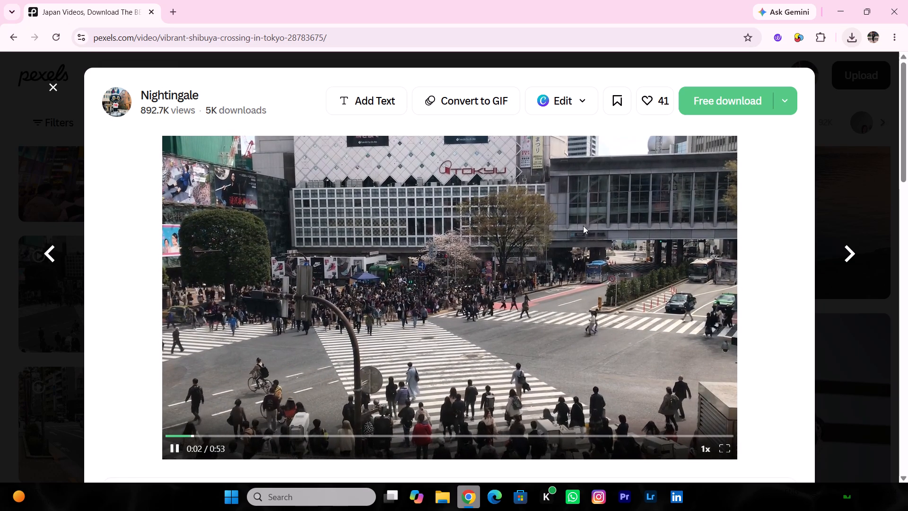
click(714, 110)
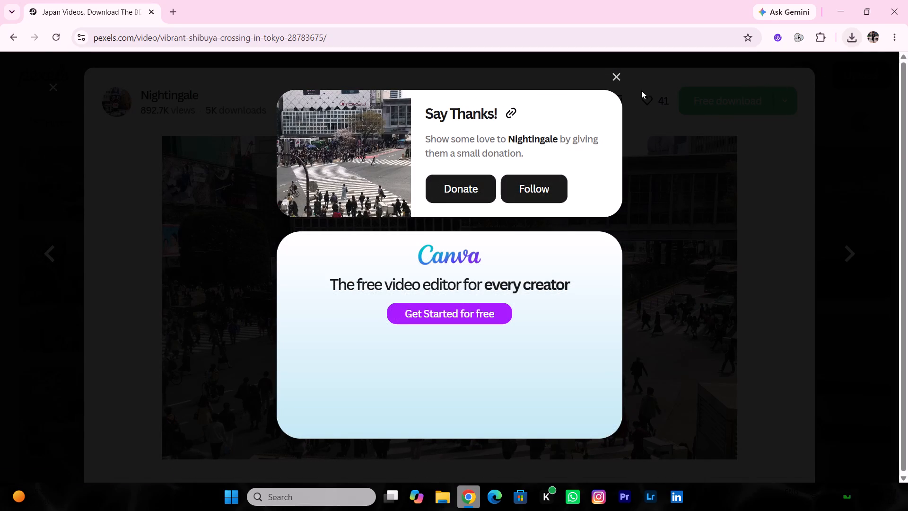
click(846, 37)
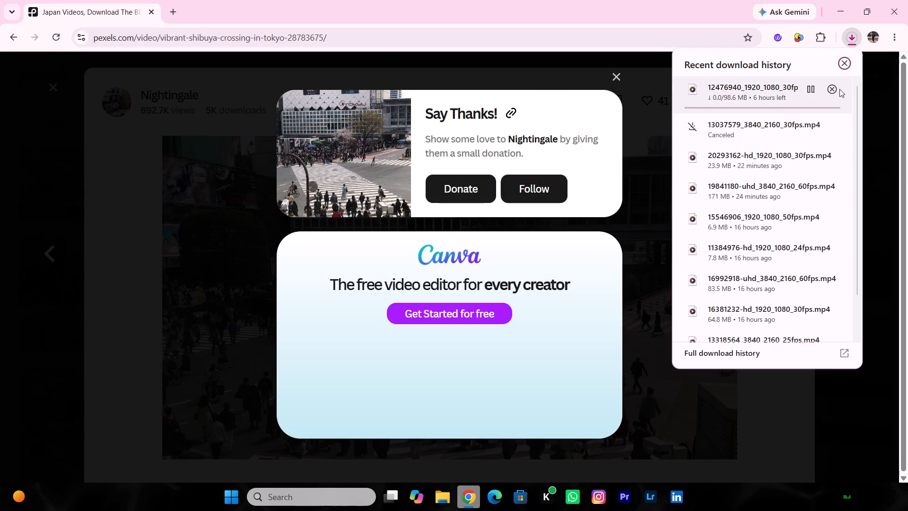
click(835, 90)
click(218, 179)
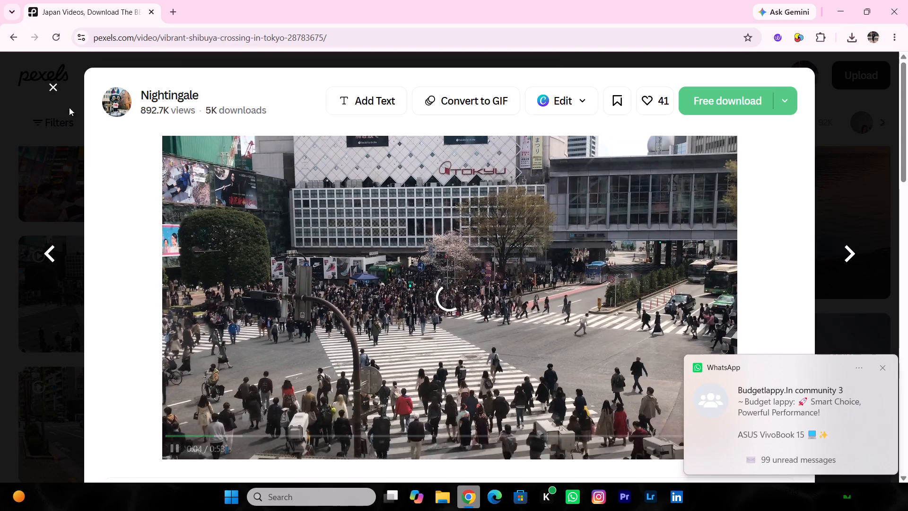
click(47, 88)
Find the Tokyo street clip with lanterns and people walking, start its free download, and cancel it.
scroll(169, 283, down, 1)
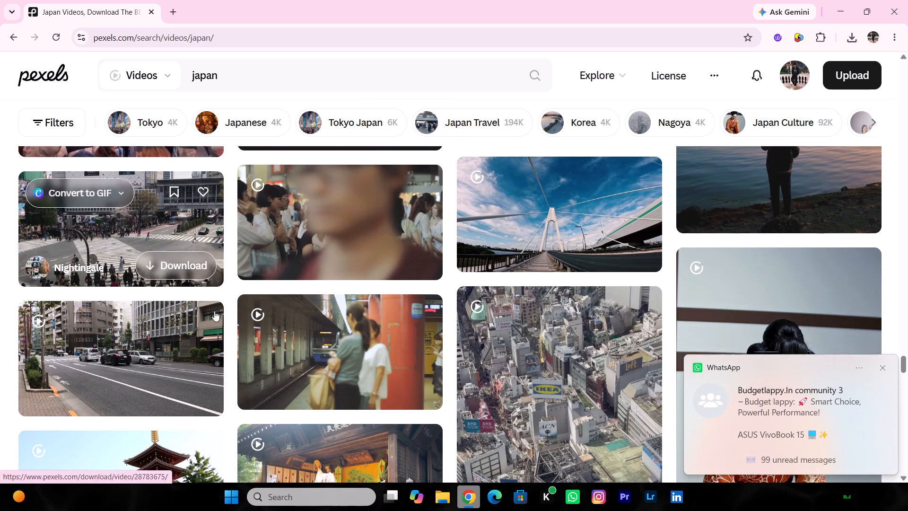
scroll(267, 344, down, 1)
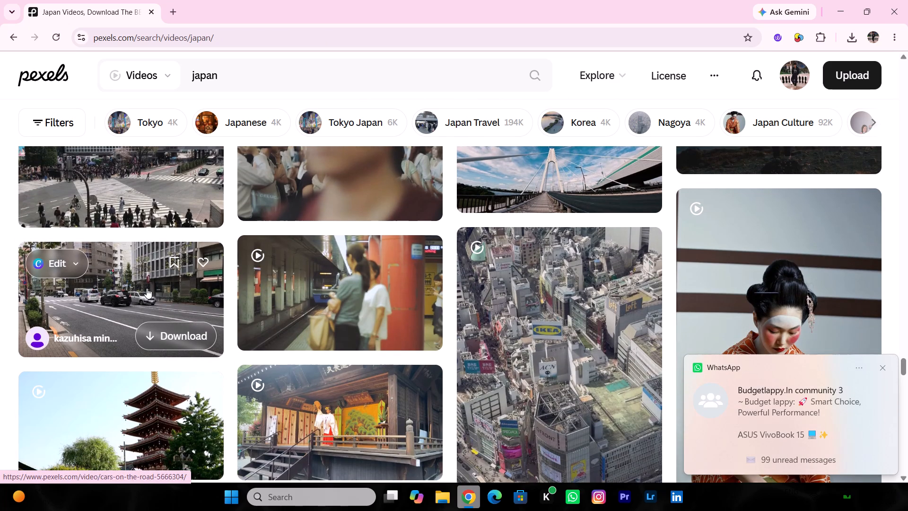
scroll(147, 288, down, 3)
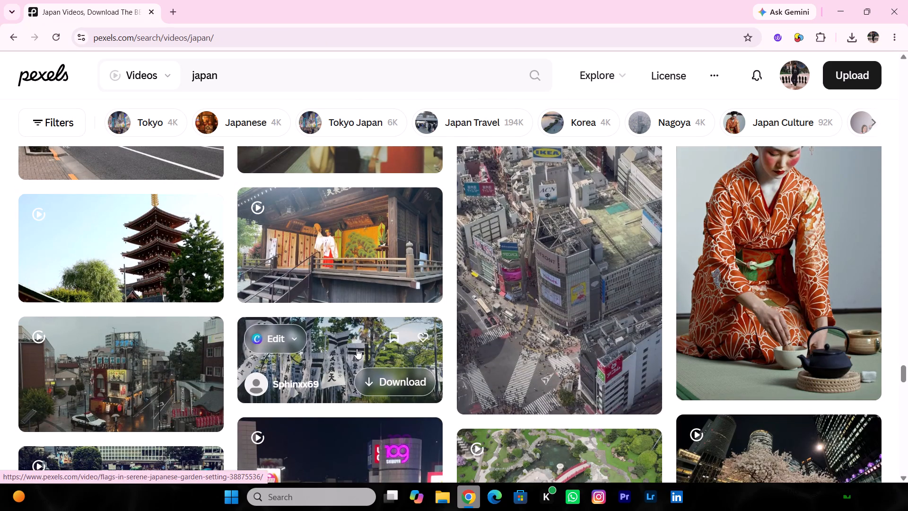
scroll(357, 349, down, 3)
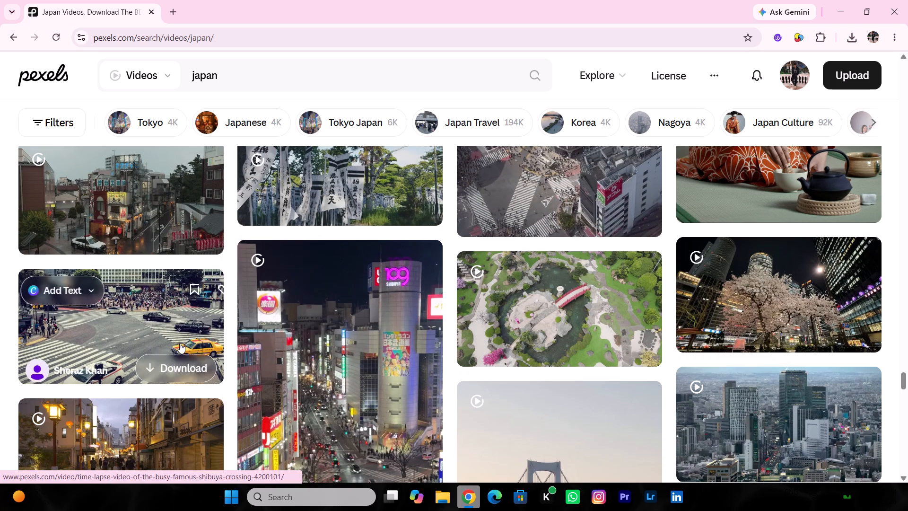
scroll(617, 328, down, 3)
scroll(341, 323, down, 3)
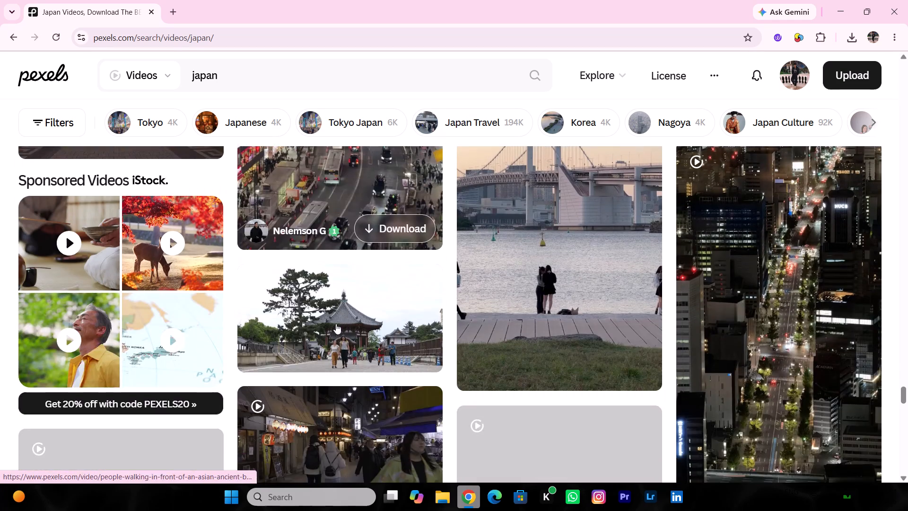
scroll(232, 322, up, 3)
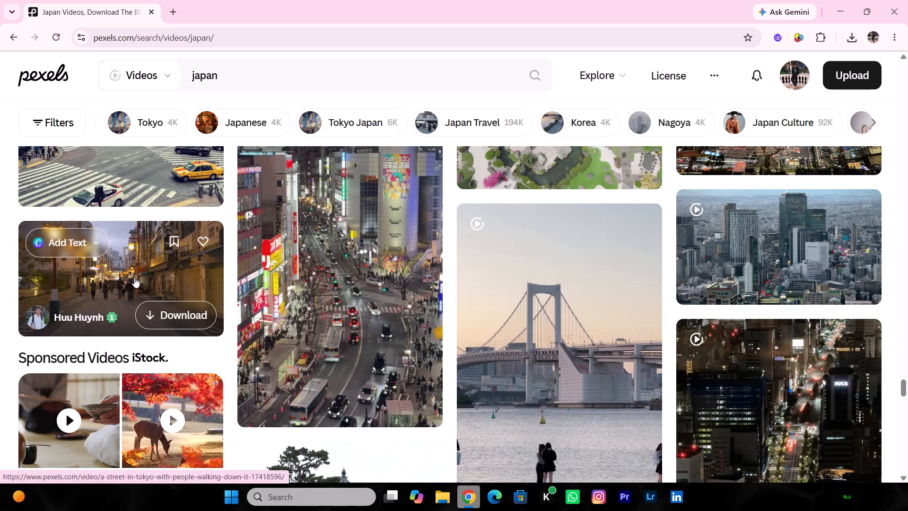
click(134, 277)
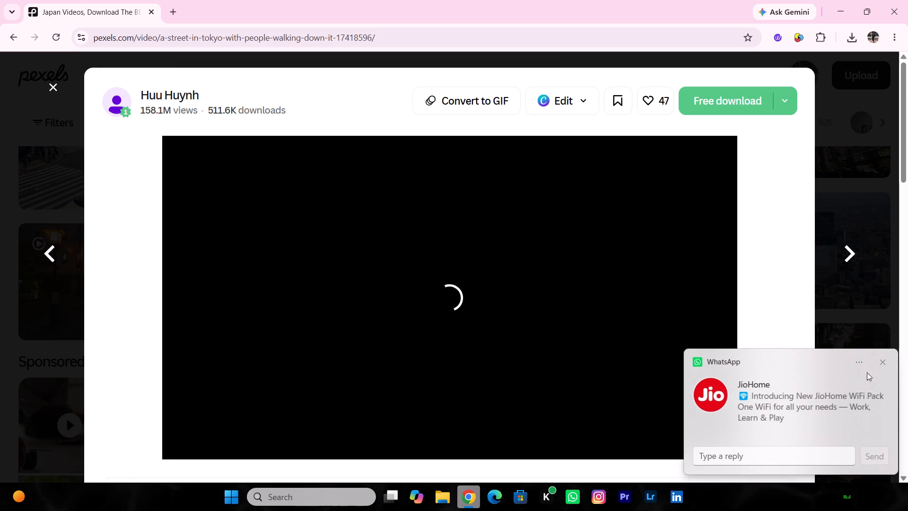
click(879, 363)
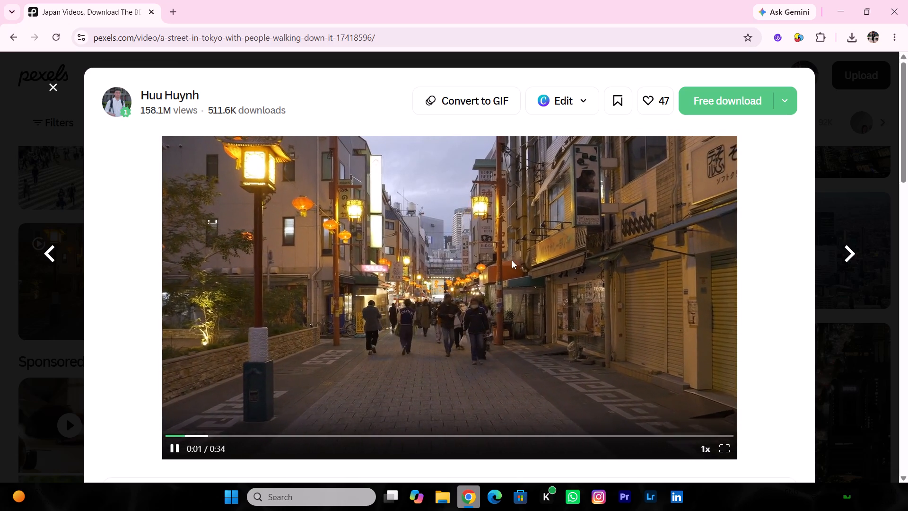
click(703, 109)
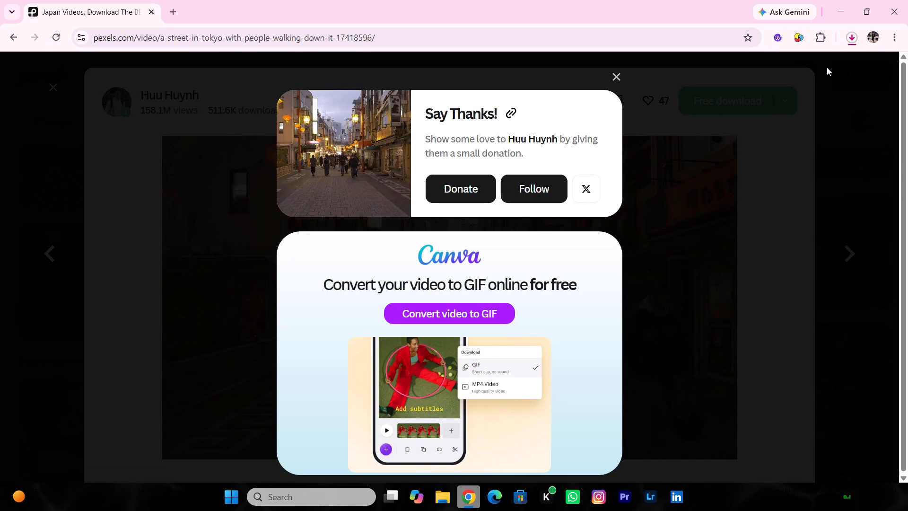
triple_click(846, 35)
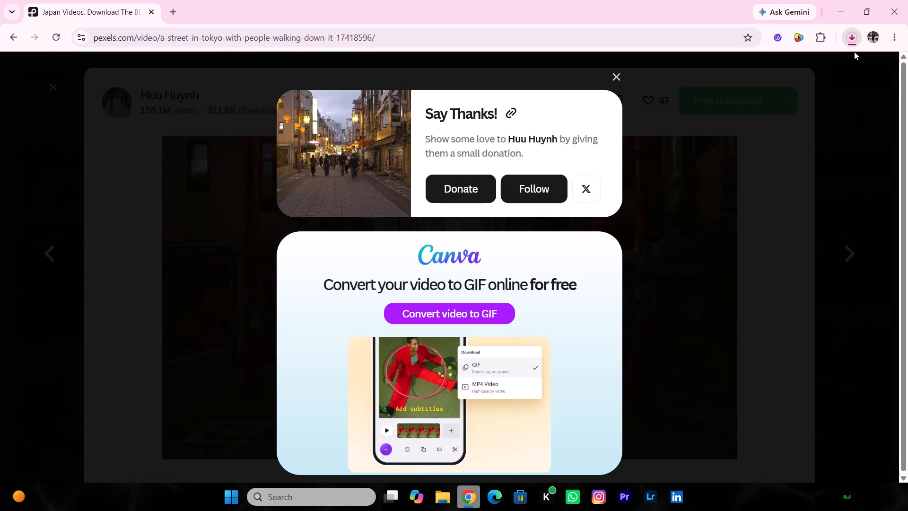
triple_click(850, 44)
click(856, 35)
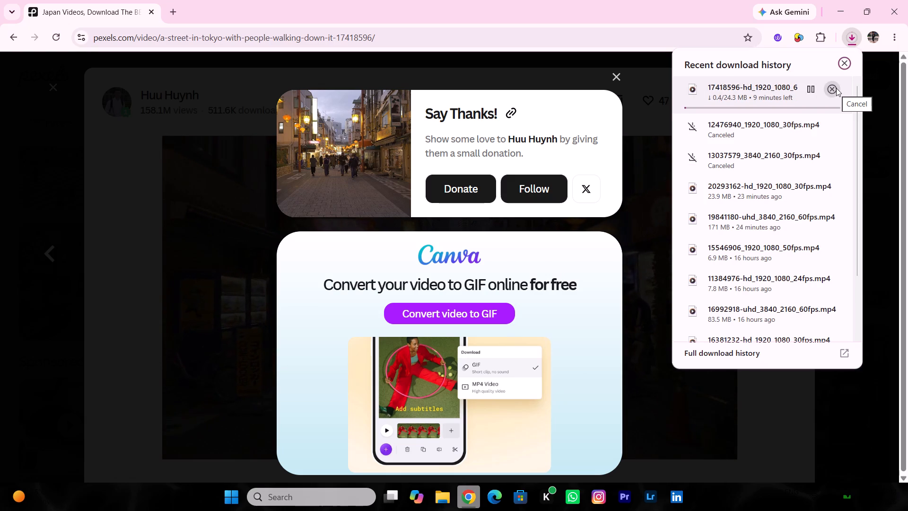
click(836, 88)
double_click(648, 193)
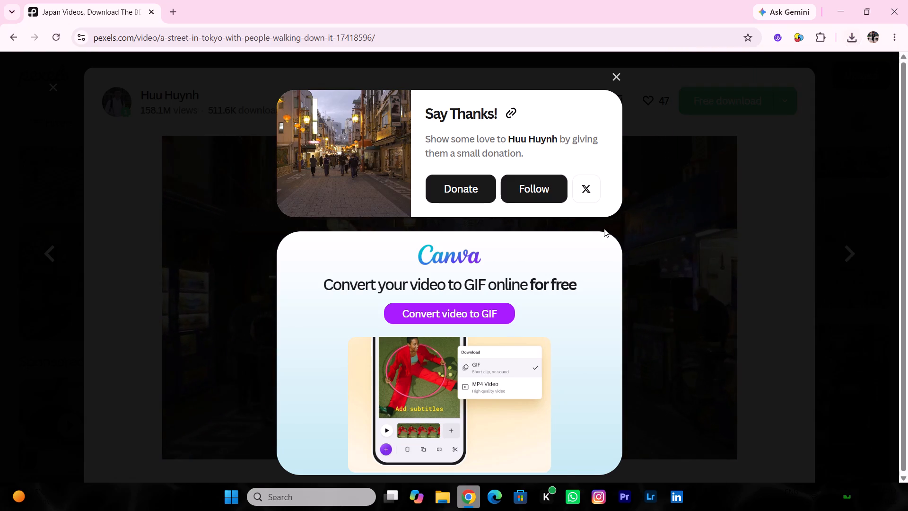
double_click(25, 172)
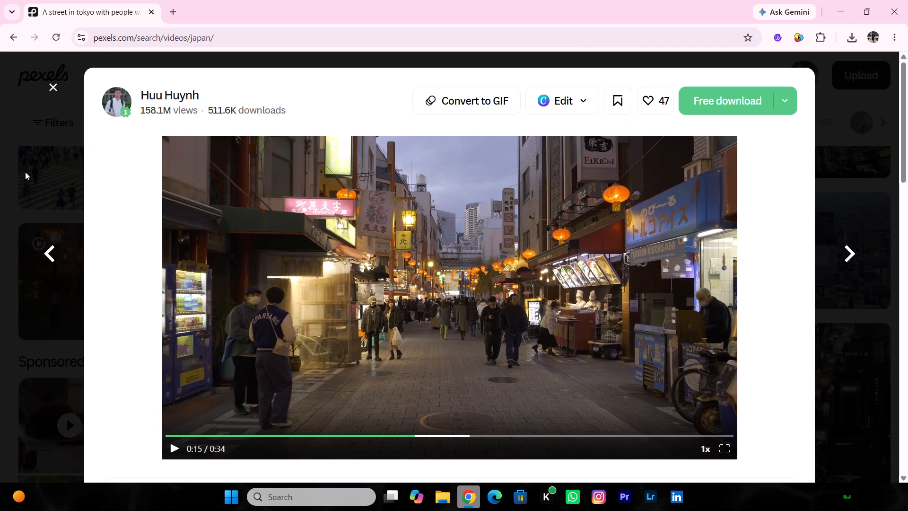
Find the train passing the urban level crossing in the Japan results and download the clip for free.
scroll(413, 336, down, 1)
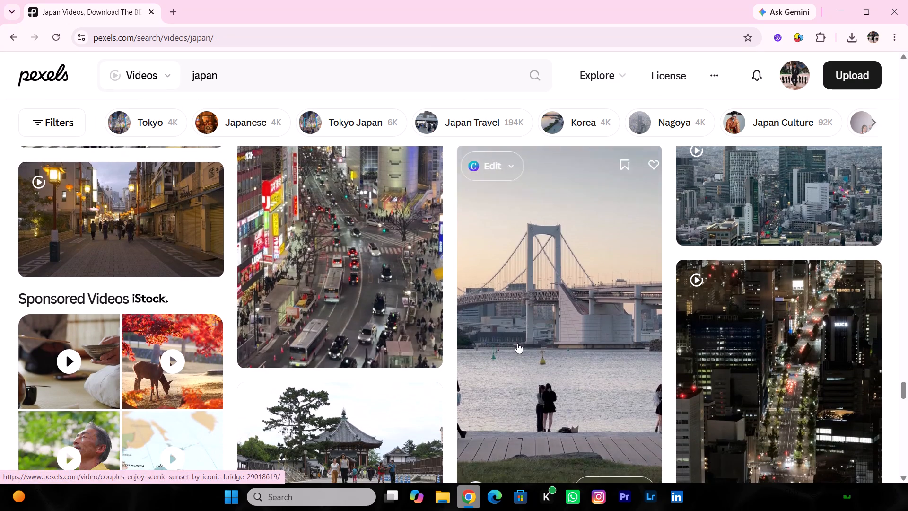
scroll(517, 343, down, 4)
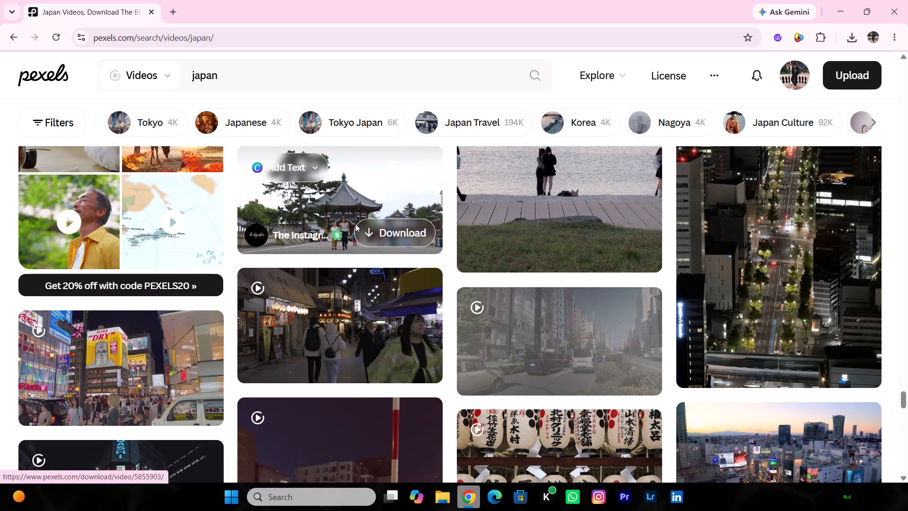
scroll(339, 333, up, 1)
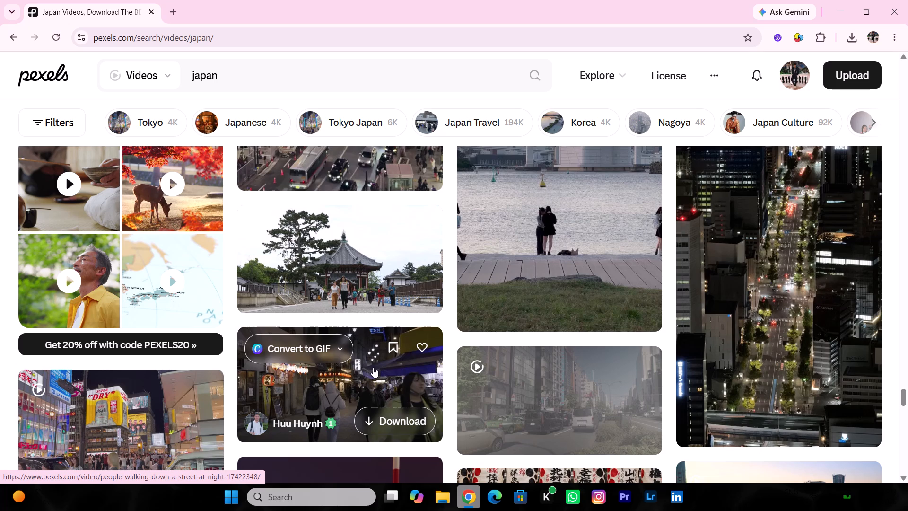
scroll(381, 366, down, 1)
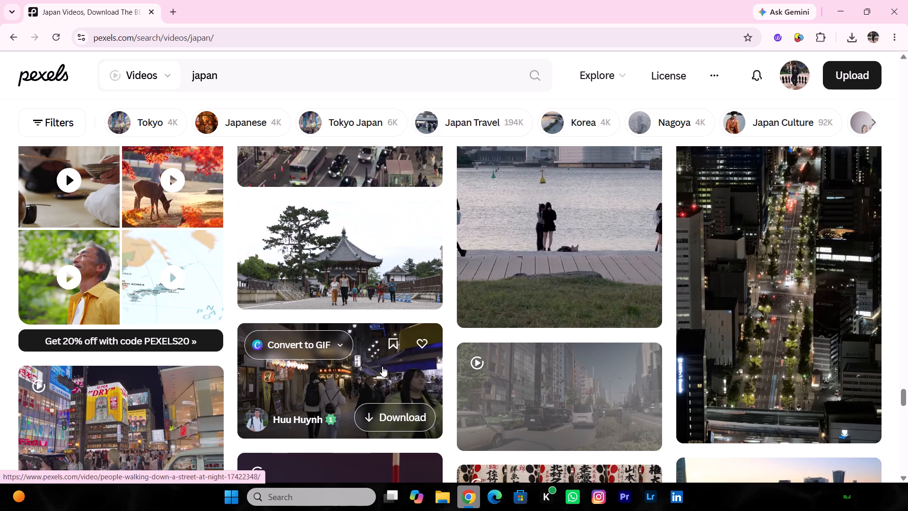
scroll(384, 365, down, 2)
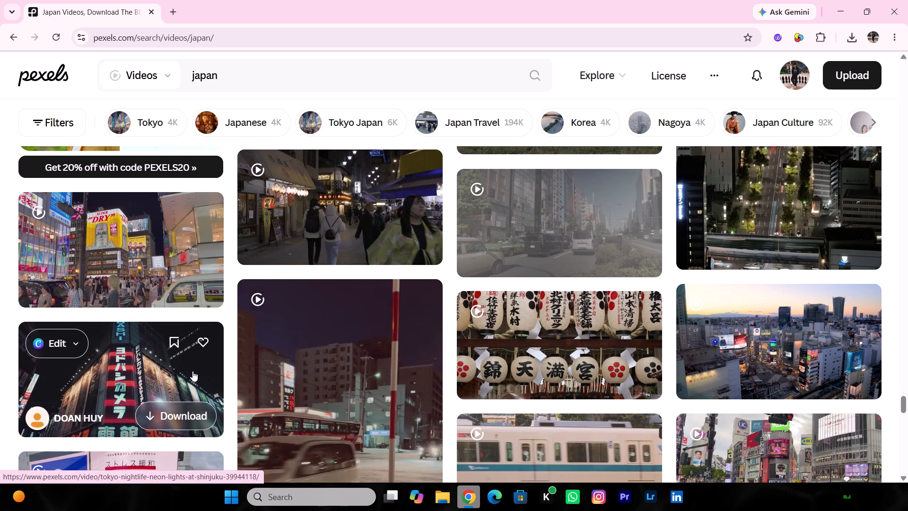
scroll(563, 341, down, 3)
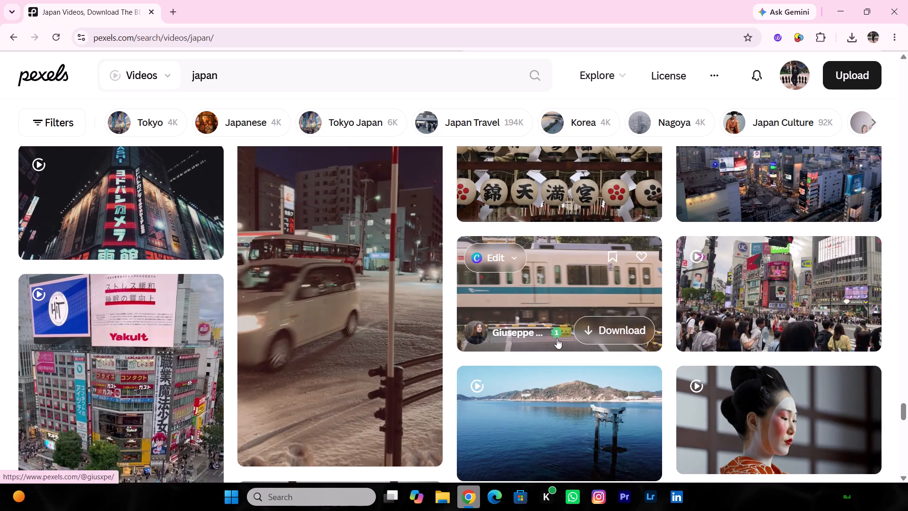
click(570, 296)
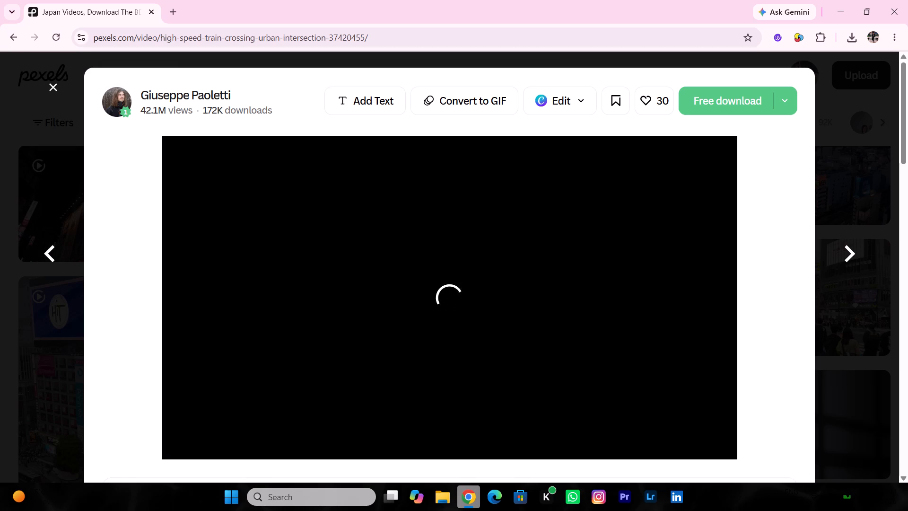
click(730, 103)
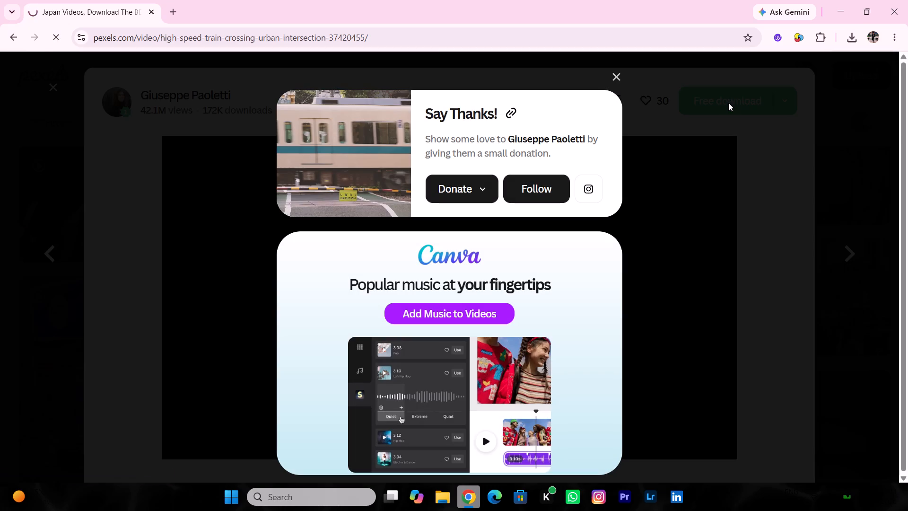
click(844, 40)
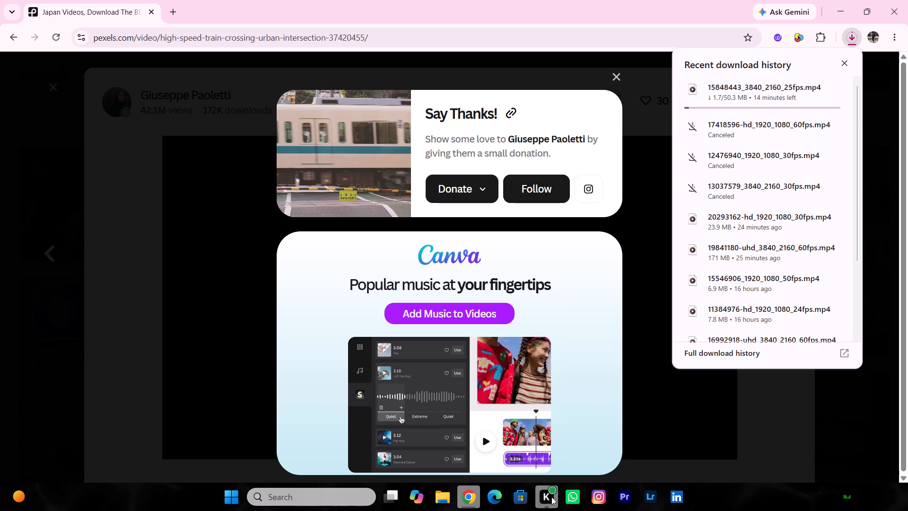
Switch to Premiere and inspect the 3×3 grid in the program monitor, both as a whole and up close around the tree and lake clips.
click(617, 503)
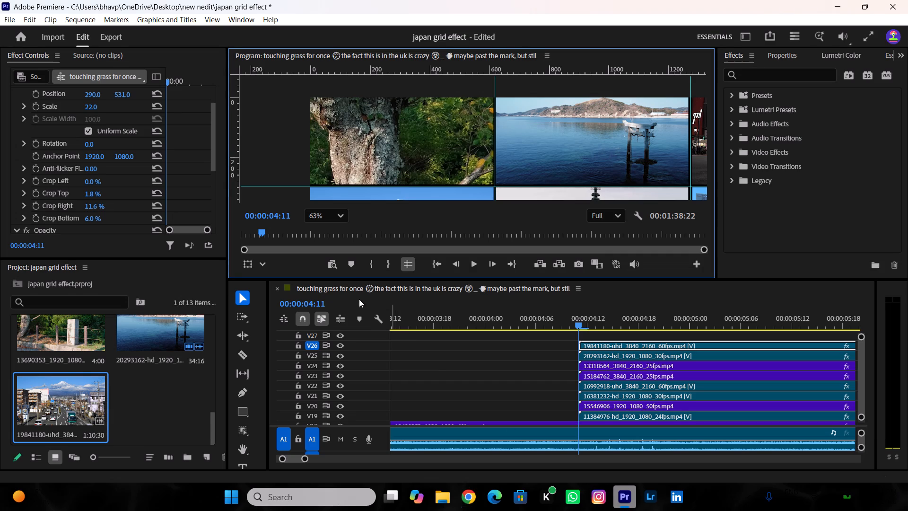
click(332, 219)
click(326, 230)
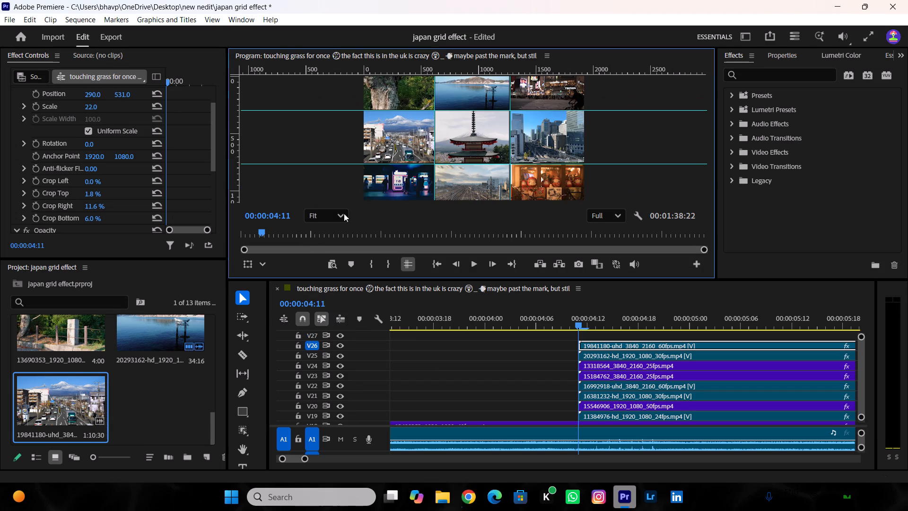
scroll(384, 161, down, 4)
scroll(401, 100, up, 3)
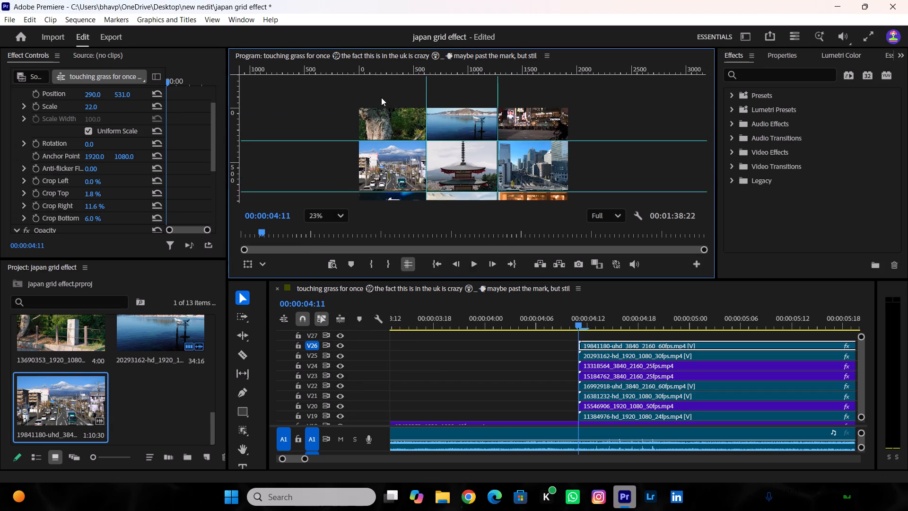
scroll(359, 97, up, 9)
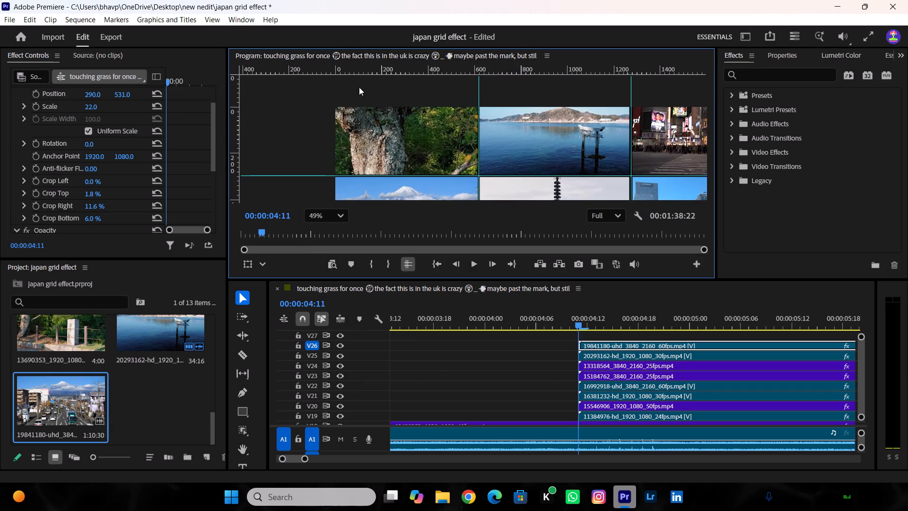
scroll(360, 87, up, 3)
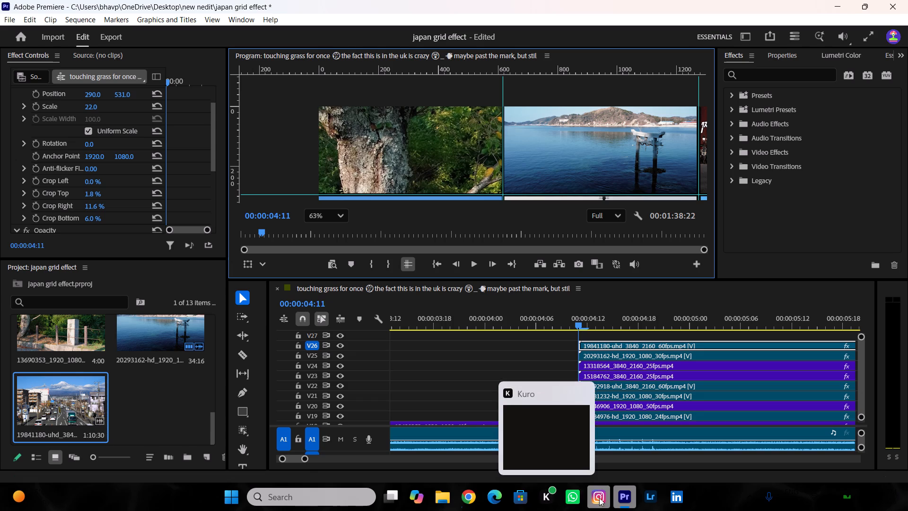
Return to Chrome, close the train clip's page and check the progress of its download.
click(480, 502)
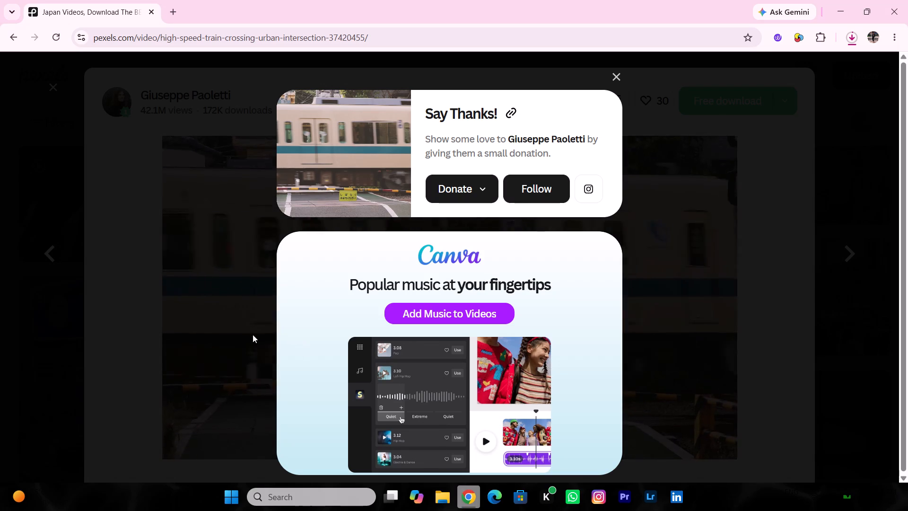
click(193, 319)
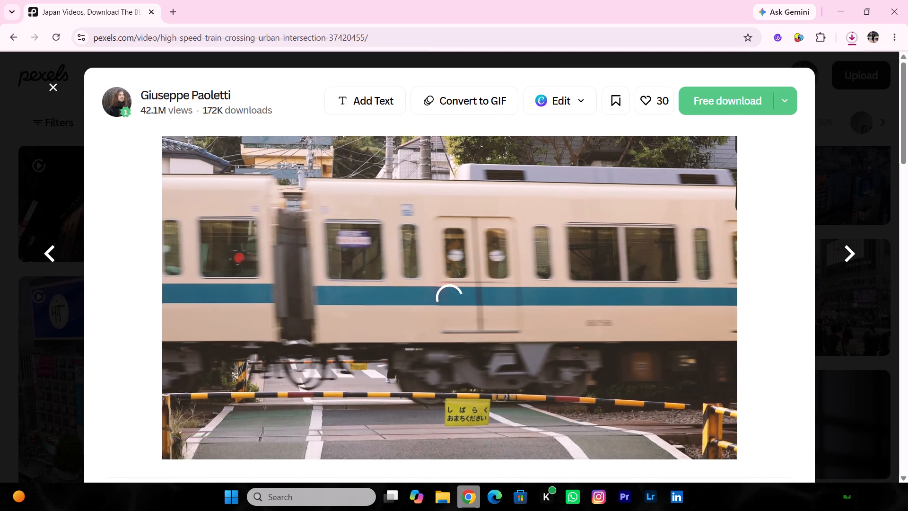
click(32, 179)
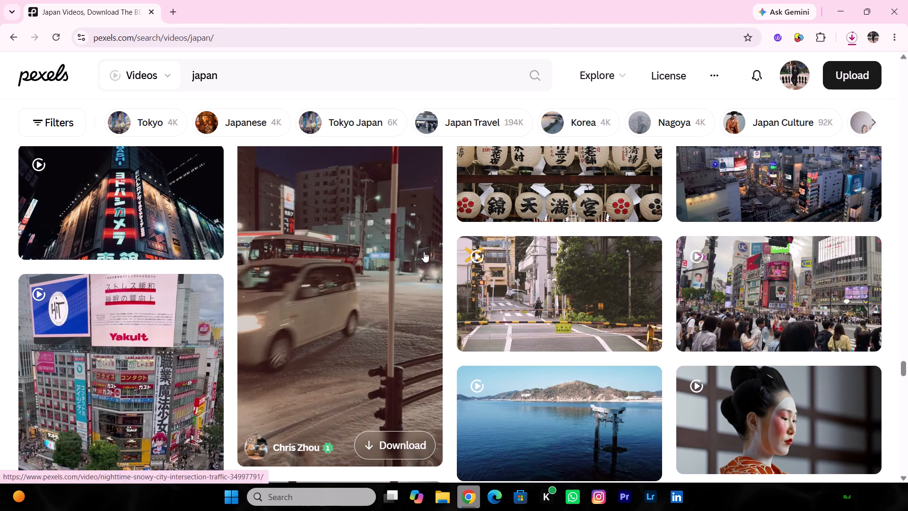
click(842, 36)
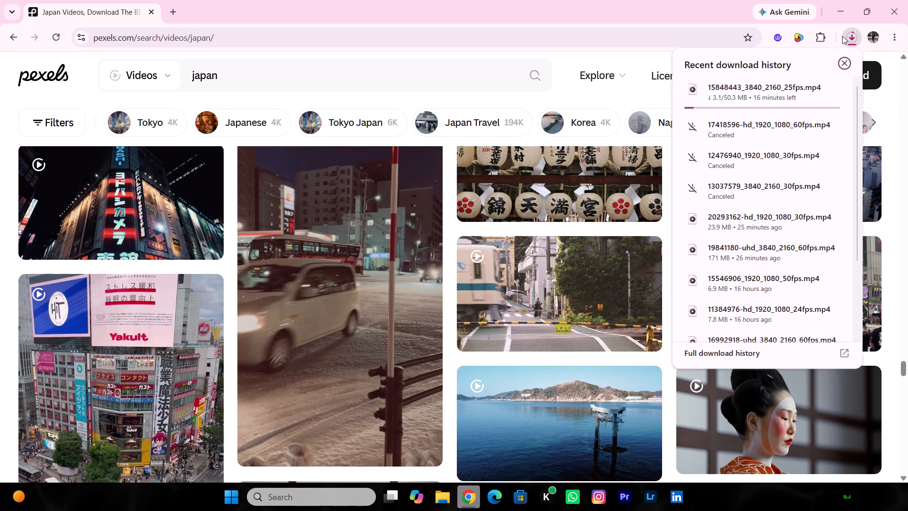
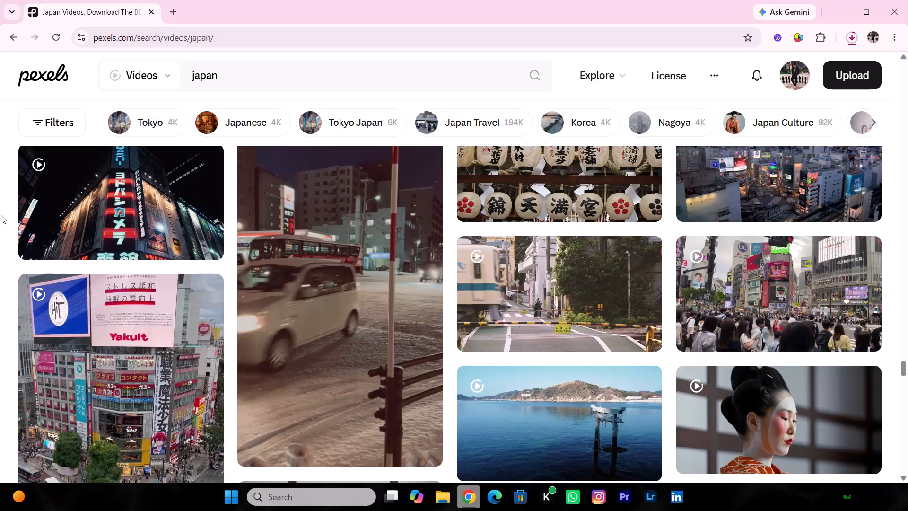
Open the recent download history to check the progress of the train clip's download.
click(853, 31)
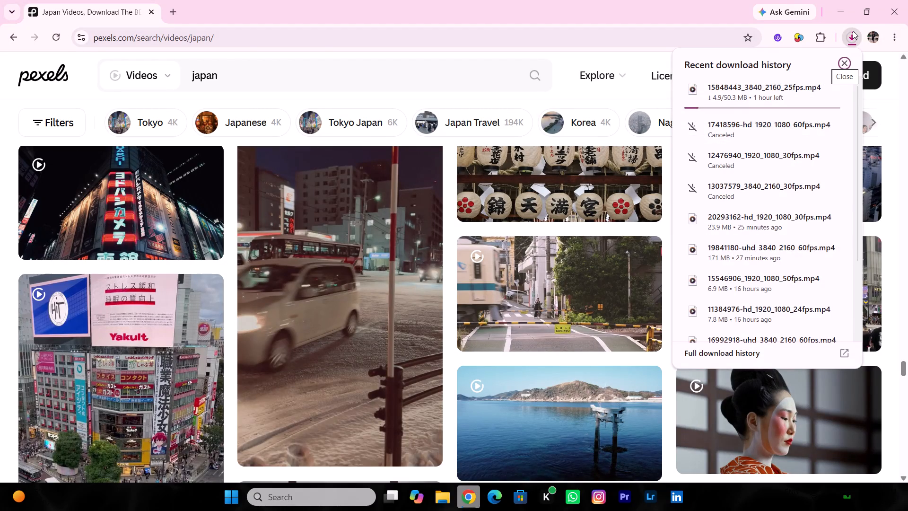
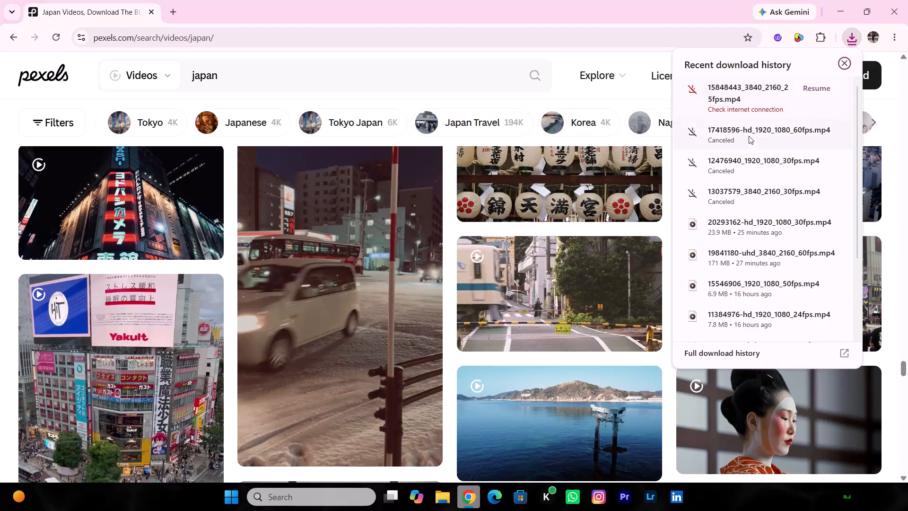
Resume the interrupted download of the train clip, 15848443_3840_2160_25fps.mp4.
double_click(819, 84)
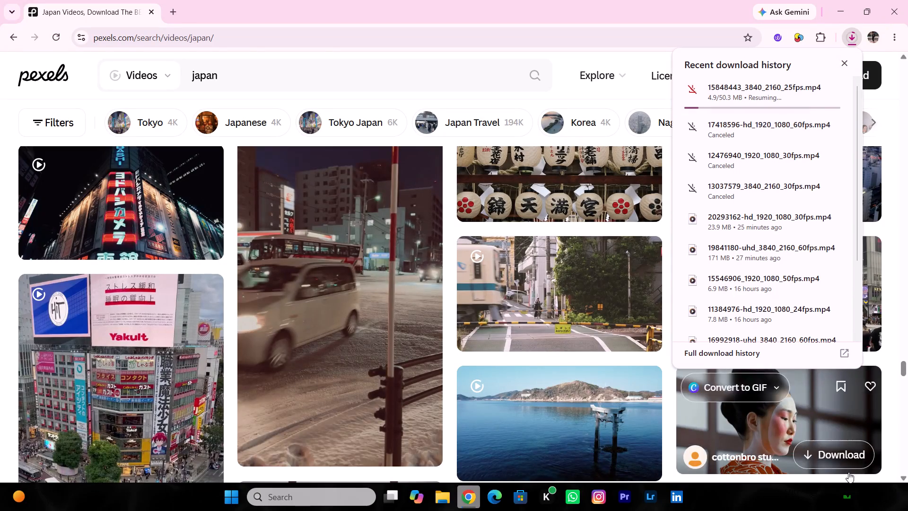
Open the Windows quick settings to check the Wi-Fi connection.
click(821, 504)
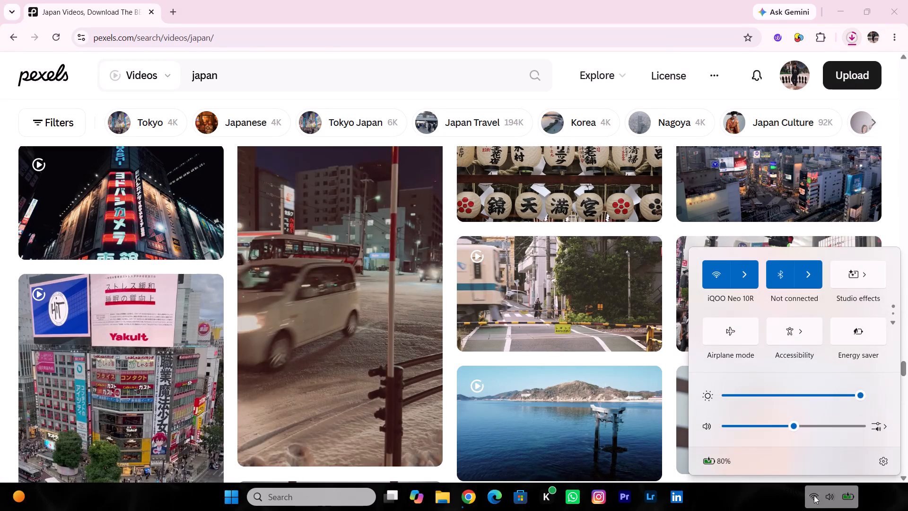
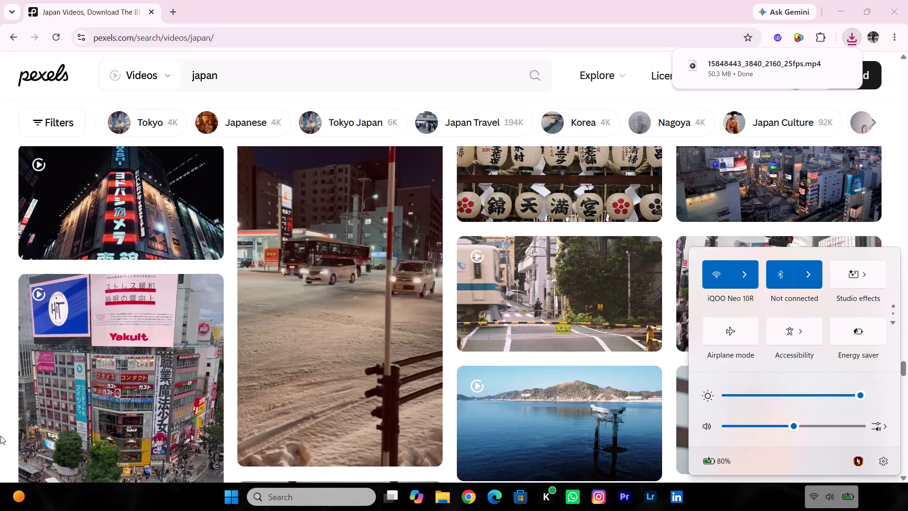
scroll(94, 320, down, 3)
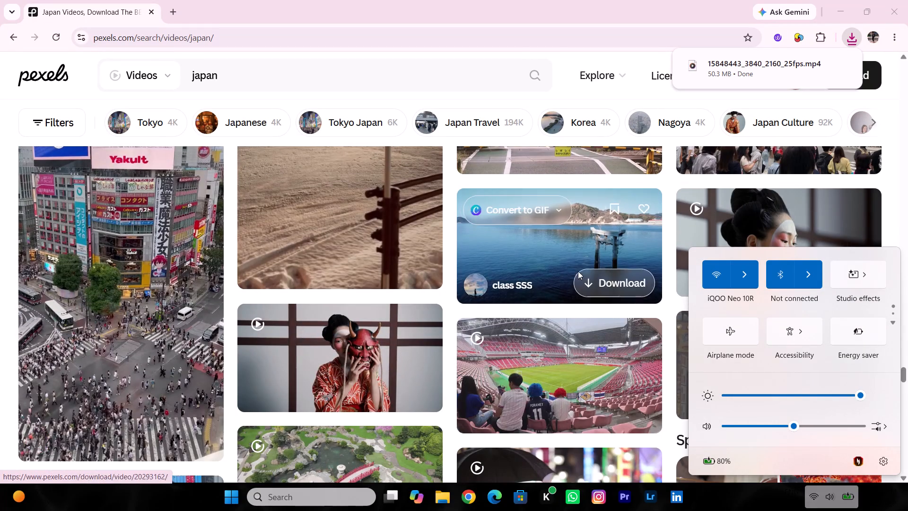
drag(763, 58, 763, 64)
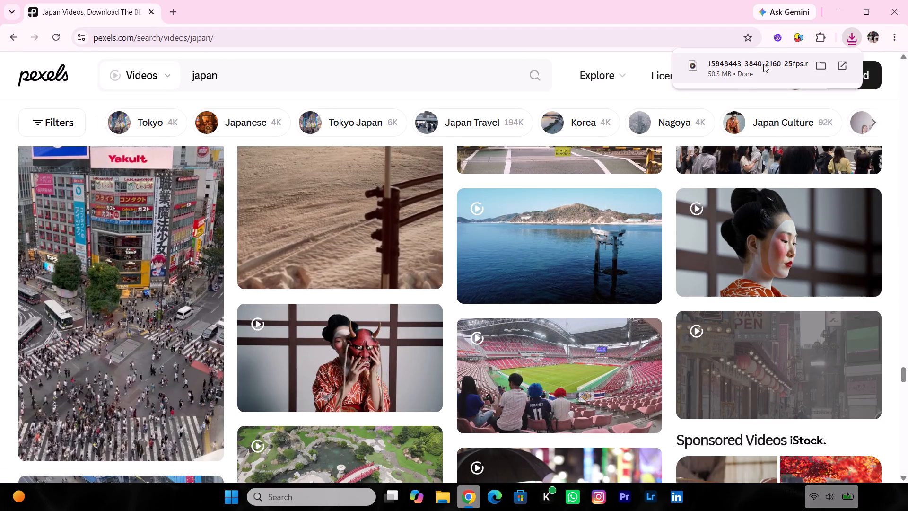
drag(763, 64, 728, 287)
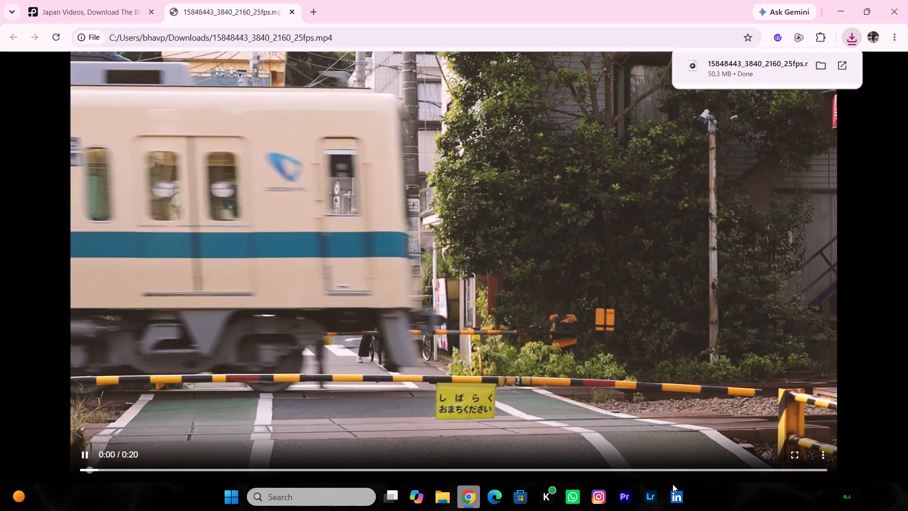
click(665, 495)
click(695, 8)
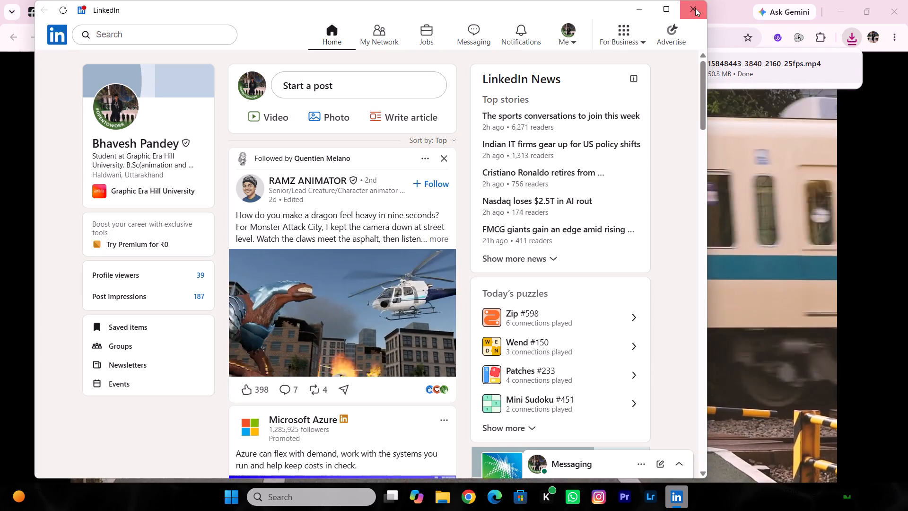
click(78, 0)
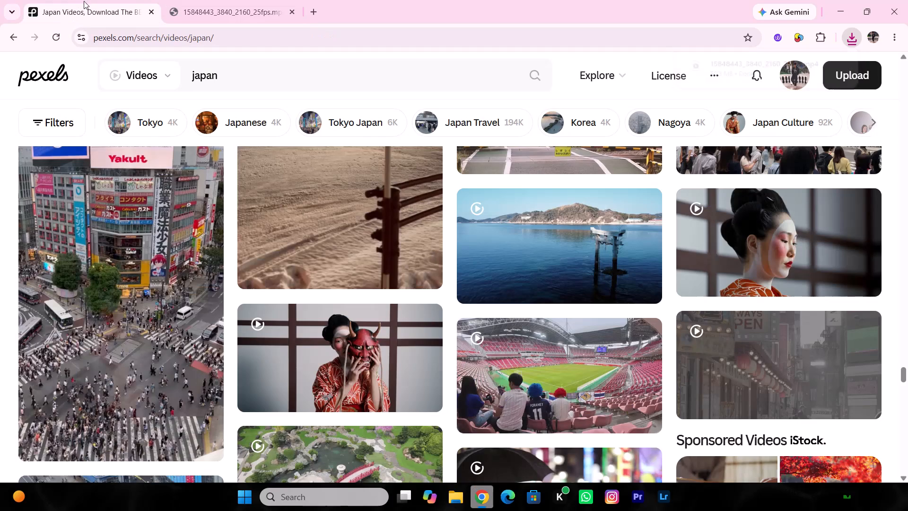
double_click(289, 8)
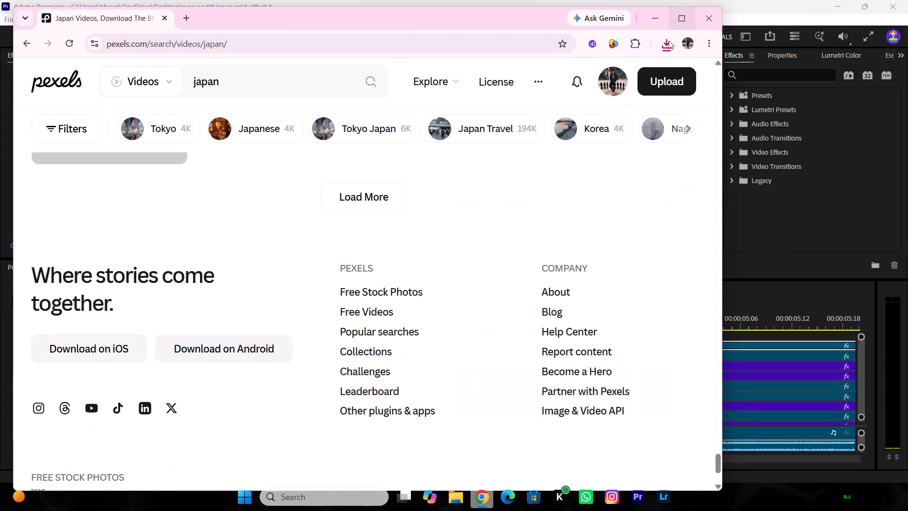
Bring the downloaded train-crossing clip 15848443_3840_2160_25fps.mp4 from the recent download history over to the Premiere project.
click(669, 41)
triple_click(585, 95)
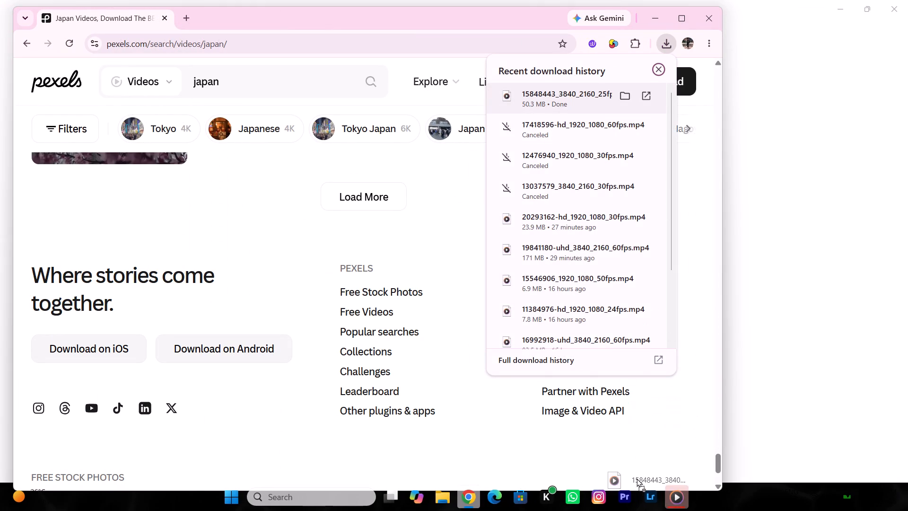
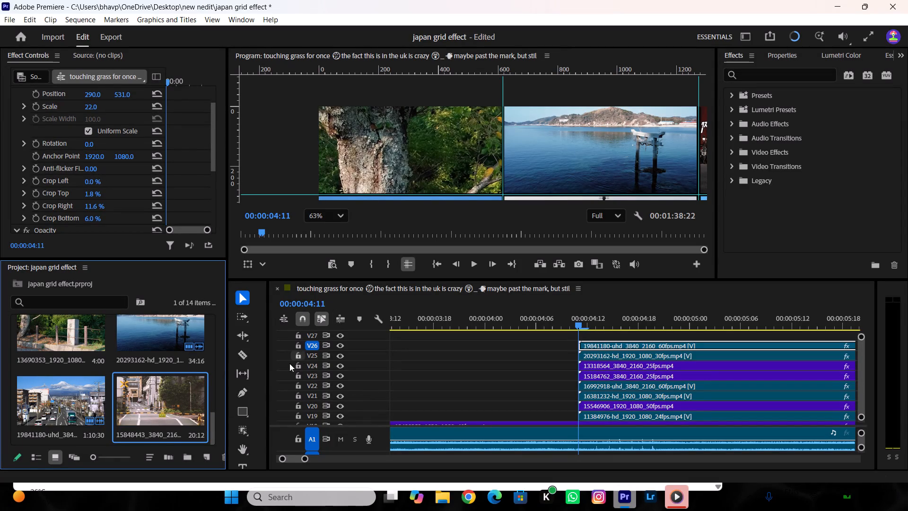
Place the train-crossing clip 15848443_3840_2160_25fps.mp4 on track V27 starting at 00:00:04:11 and fit the preview to the whole frame.
drag(175, 408, 582, 336)
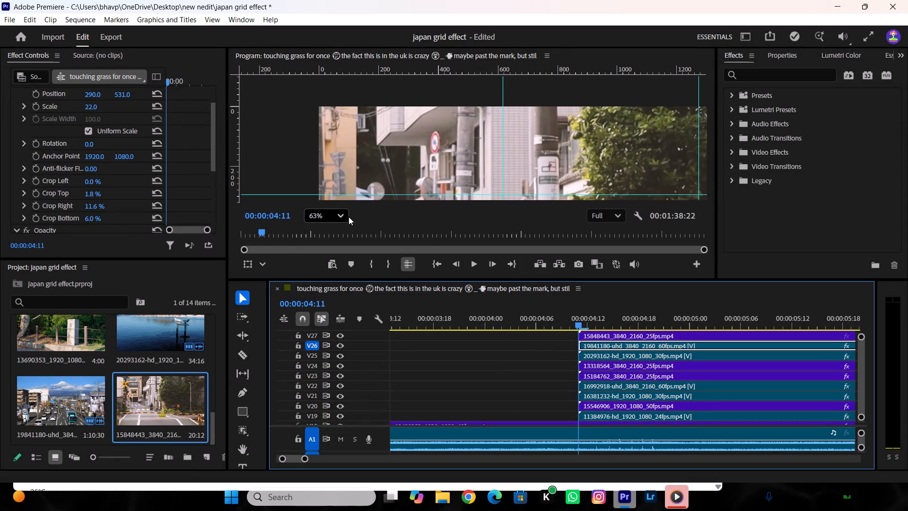
click(332, 214)
click(336, 240)
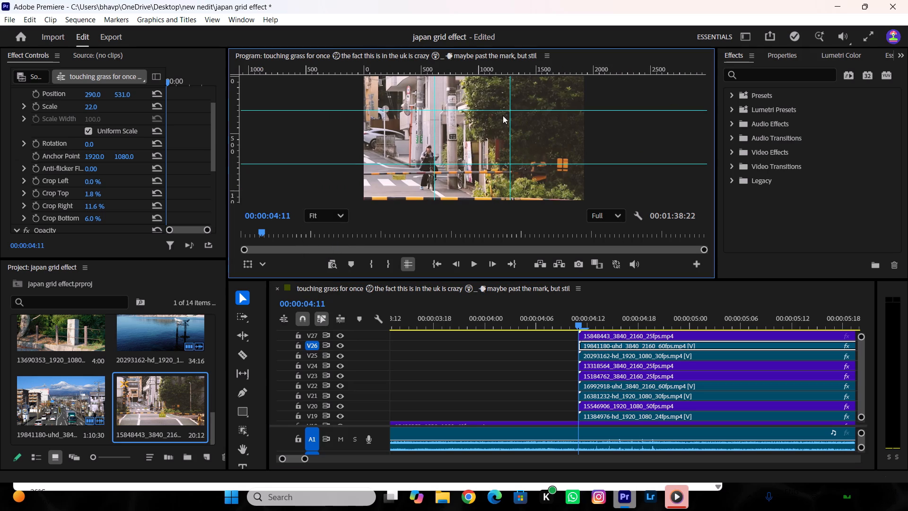
scroll(503, 115, down, 6)
scroll(527, 105, up, 4)
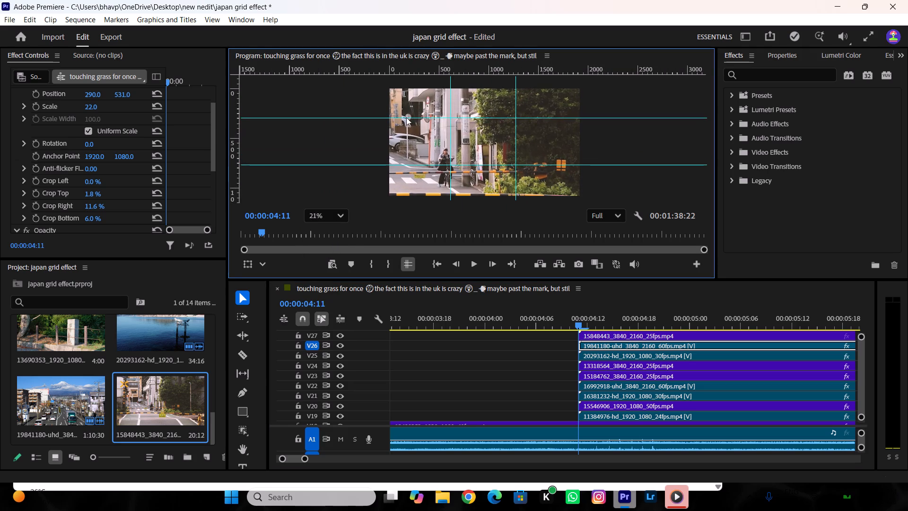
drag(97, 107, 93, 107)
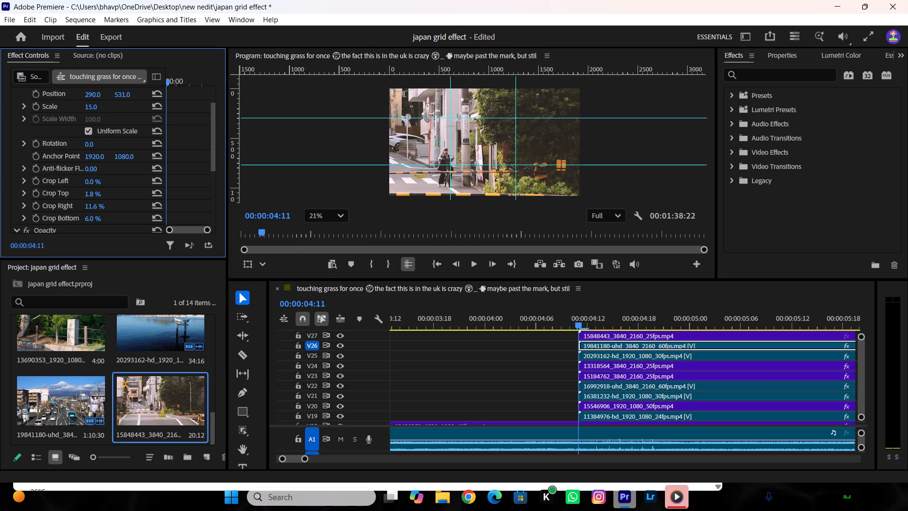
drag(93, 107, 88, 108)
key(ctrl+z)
Hide track V27 and check the 3×3 grid beneath it in a full-screen preview.
double_click(339, 337)
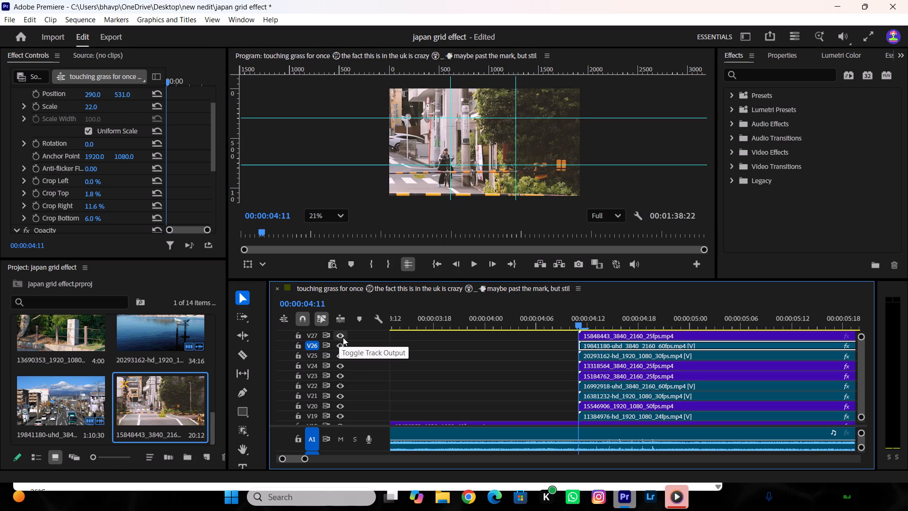
click(341, 337)
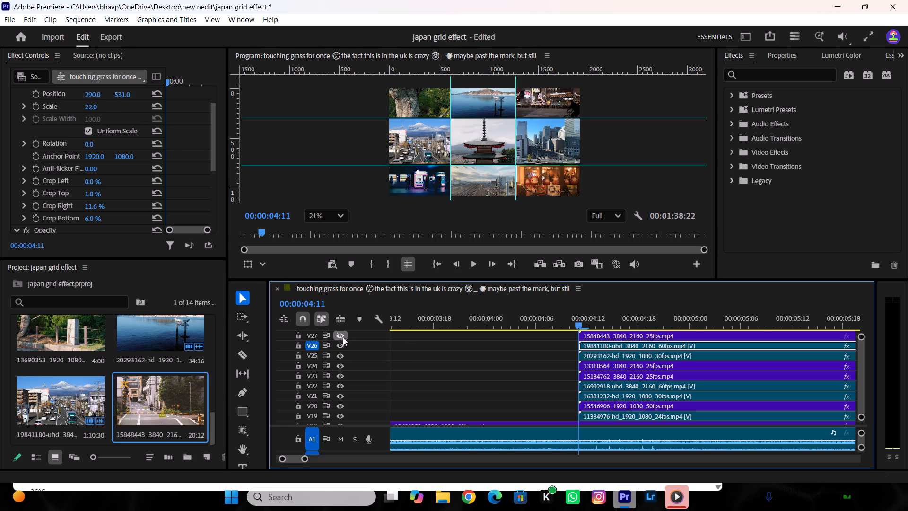
click(866, 44)
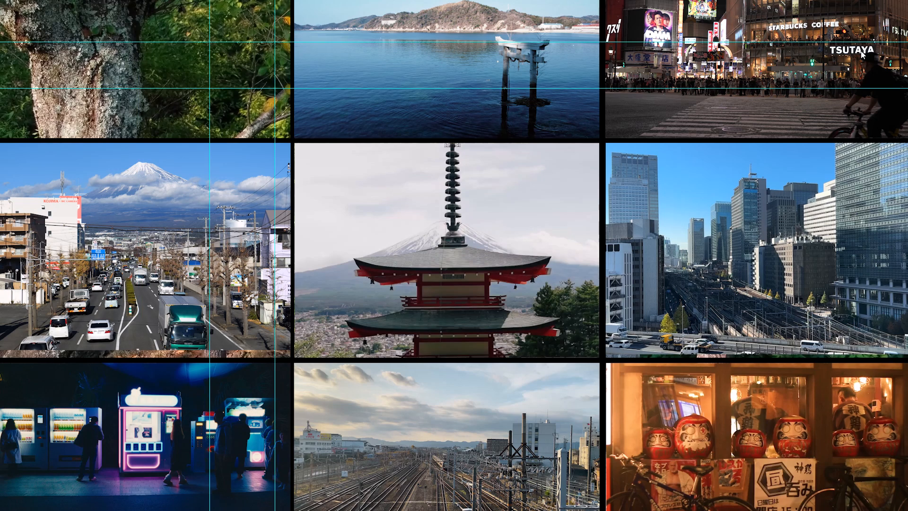
key(Escape)
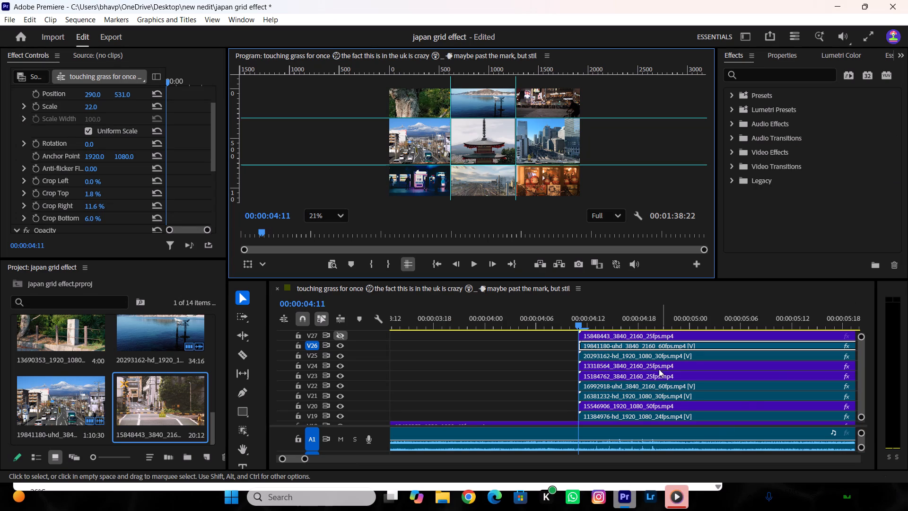
Make track V27 visible again and reduce the train-crossing clip's scale to 25.
click(636, 335)
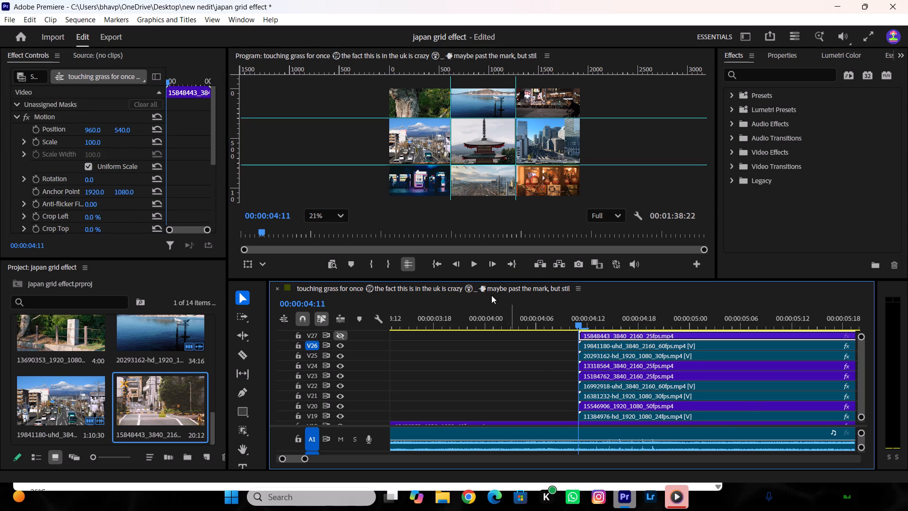
drag(99, 139, 94, 141)
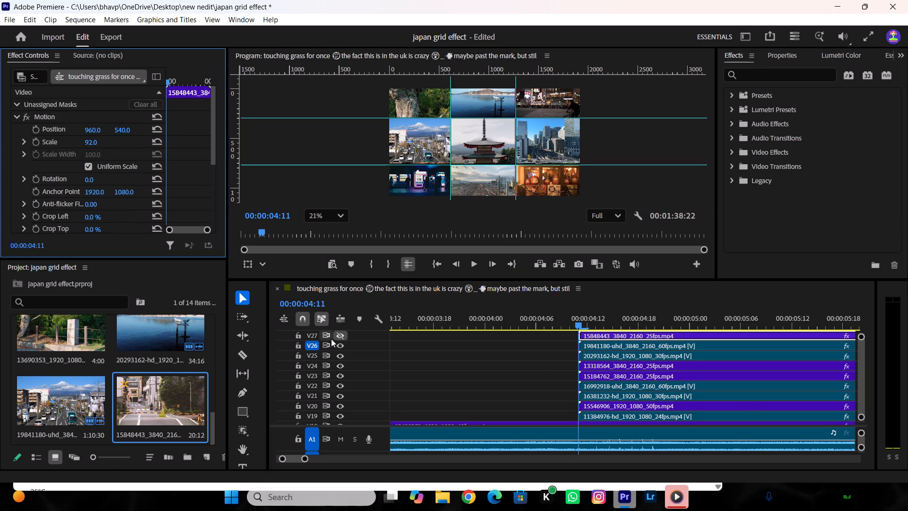
double_click(340, 333)
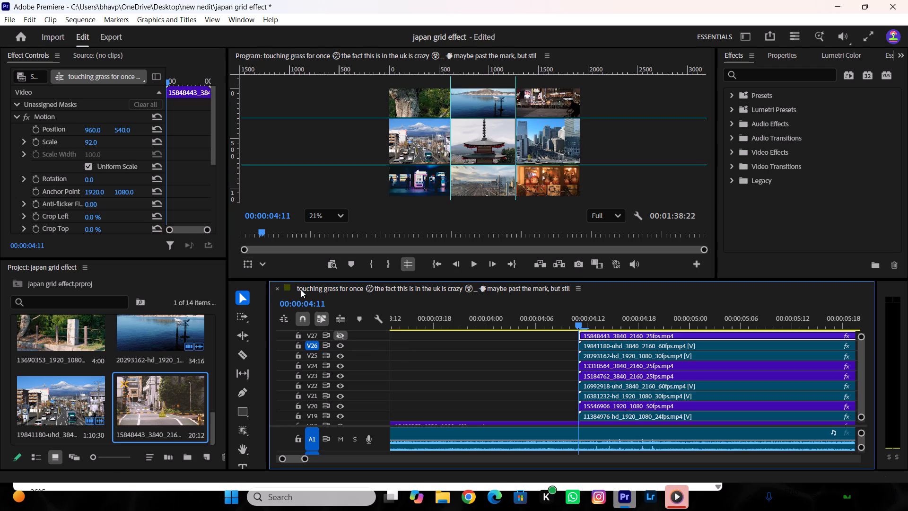
click(340, 335)
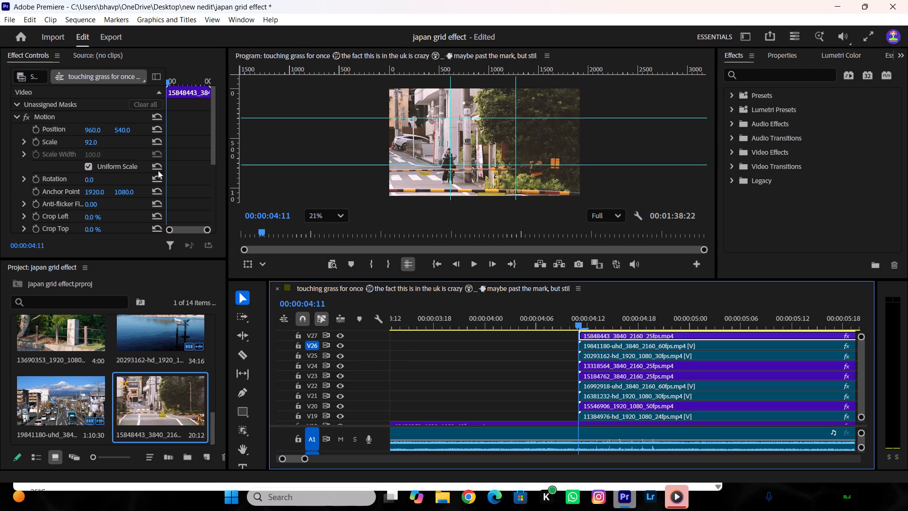
drag(90, 144, 71, 148)
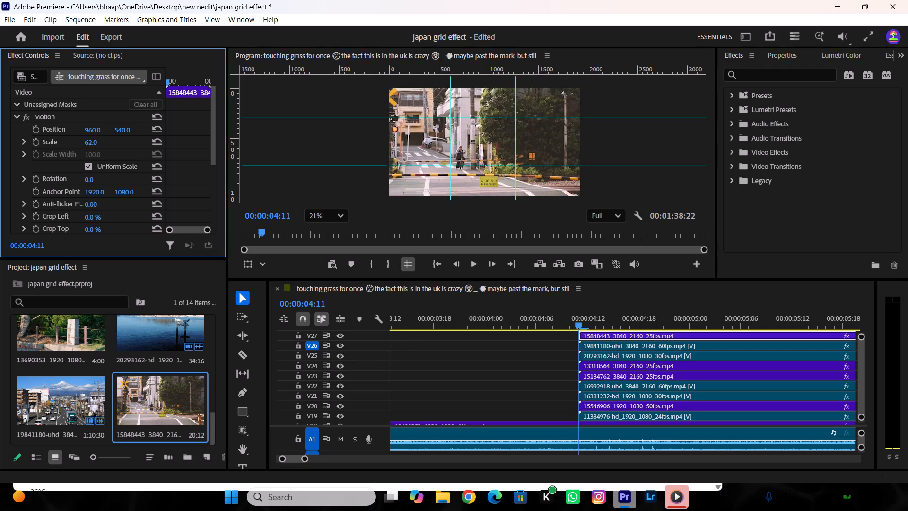
drag(71, 148, 45, 155)
drag(93, 142, 91, 142)
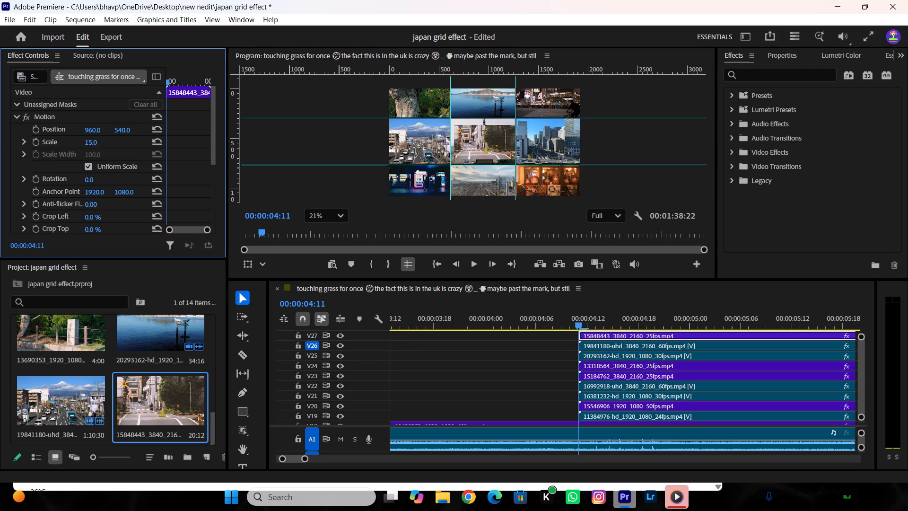
drag(91, 142, 76, 145)
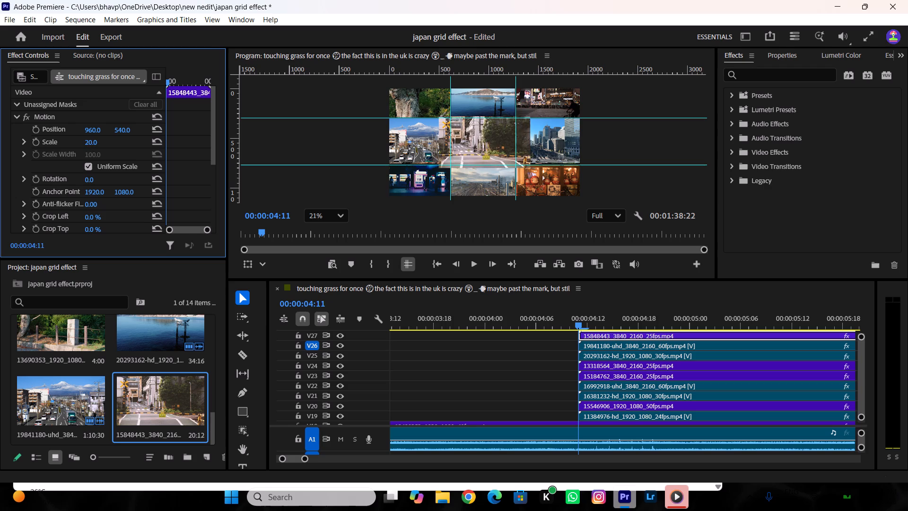
drag(76, 145, 79, 146)
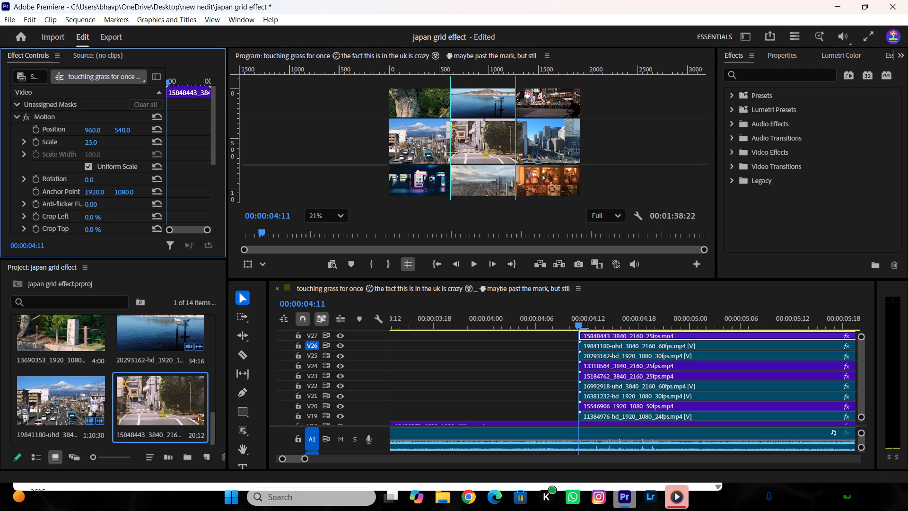
drag(79, 146, 82, 147)
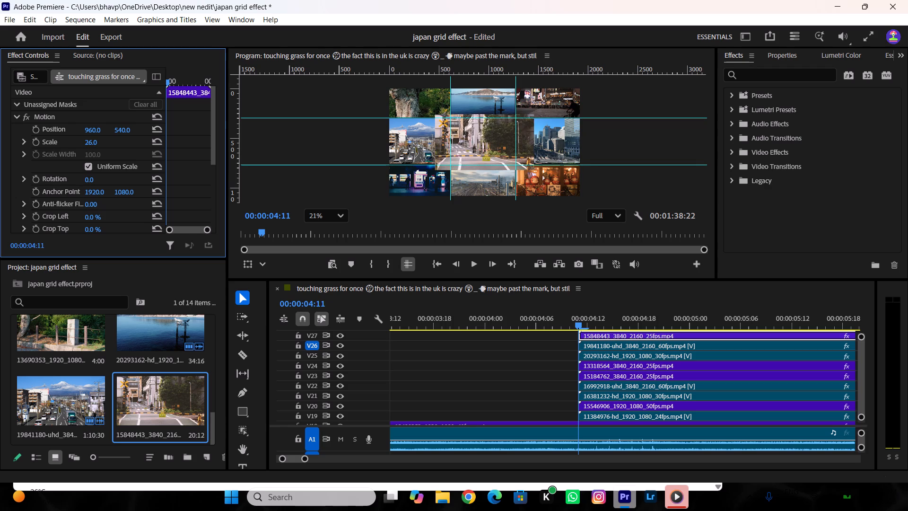
drag(82, 147, 82, 147)
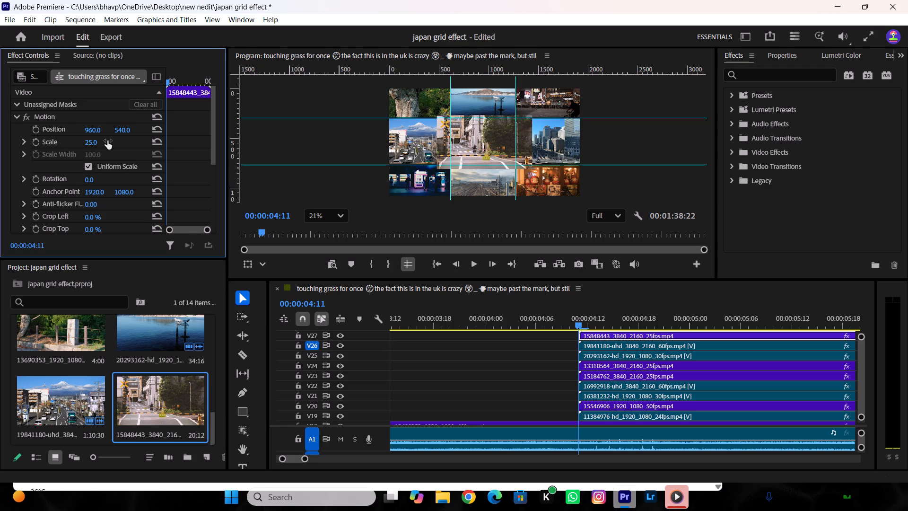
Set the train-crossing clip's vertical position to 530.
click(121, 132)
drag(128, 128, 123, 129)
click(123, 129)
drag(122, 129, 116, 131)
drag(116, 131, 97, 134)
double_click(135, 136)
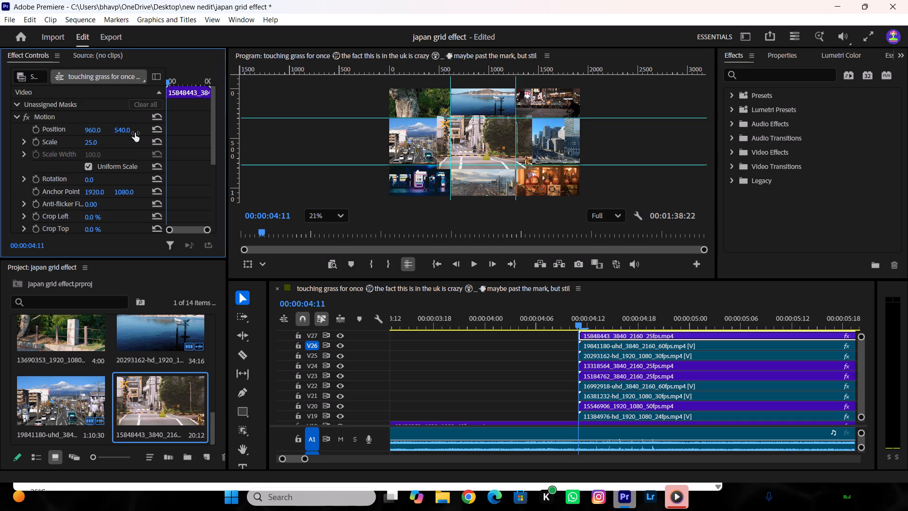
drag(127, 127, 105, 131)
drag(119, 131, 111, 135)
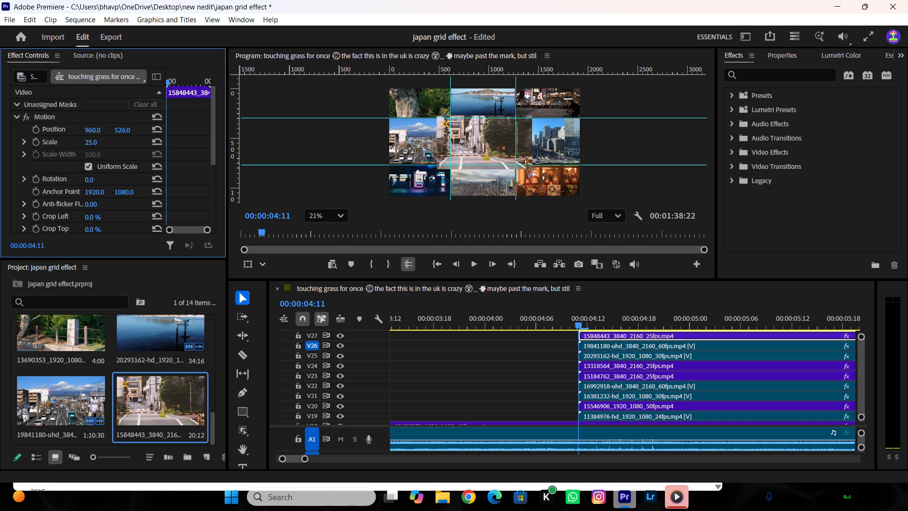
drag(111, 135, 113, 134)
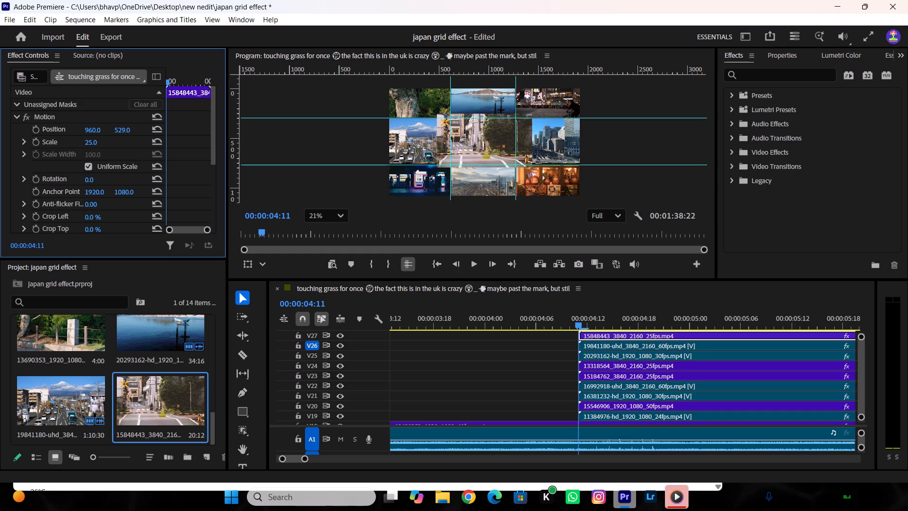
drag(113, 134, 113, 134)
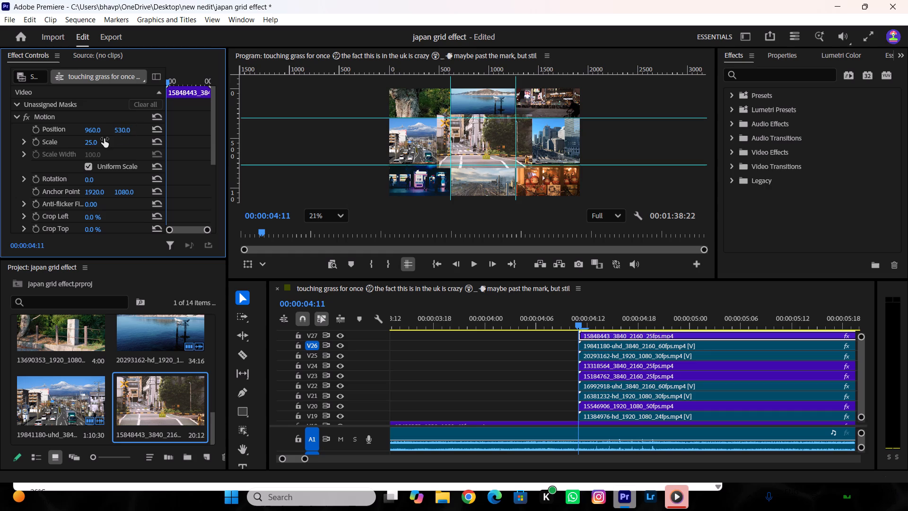
Set the train-crossing clip's scale to 24.
click(97, 141)
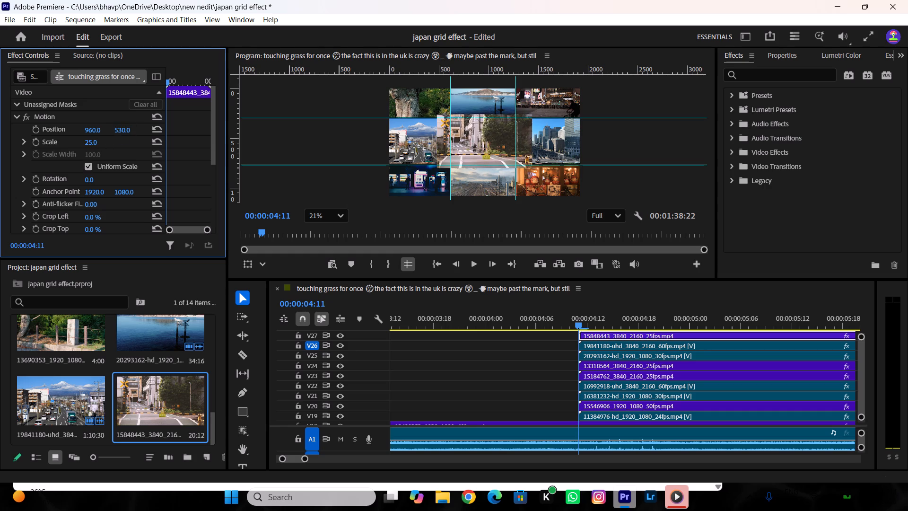
click(96, 141)
text(24)
key(Return)
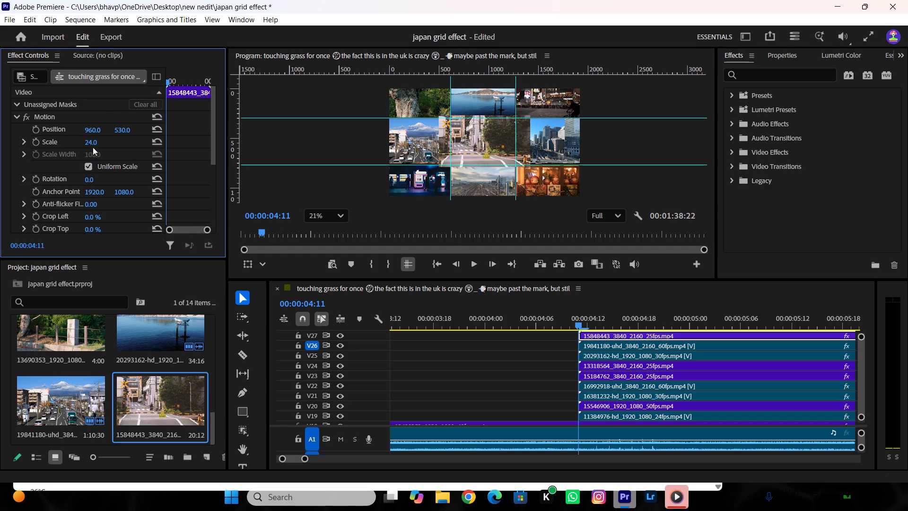
Move the train-crossing clip to position 417, 155 over the grid's top-left cell and check its placement full screen.
drag(92, 131, 37, 137)
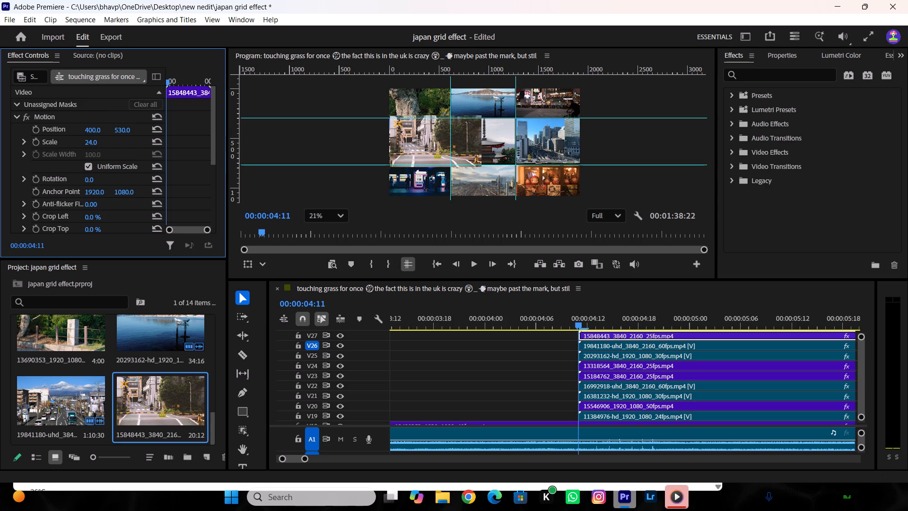
drag(37, 137, 47, 139)
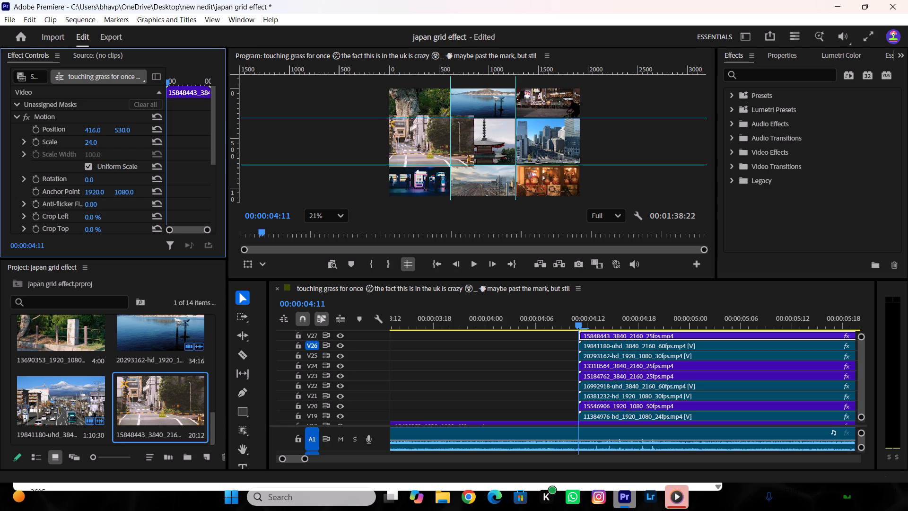
drag(47, 139, 48, 149)
drag(126, 128, 47, 142)
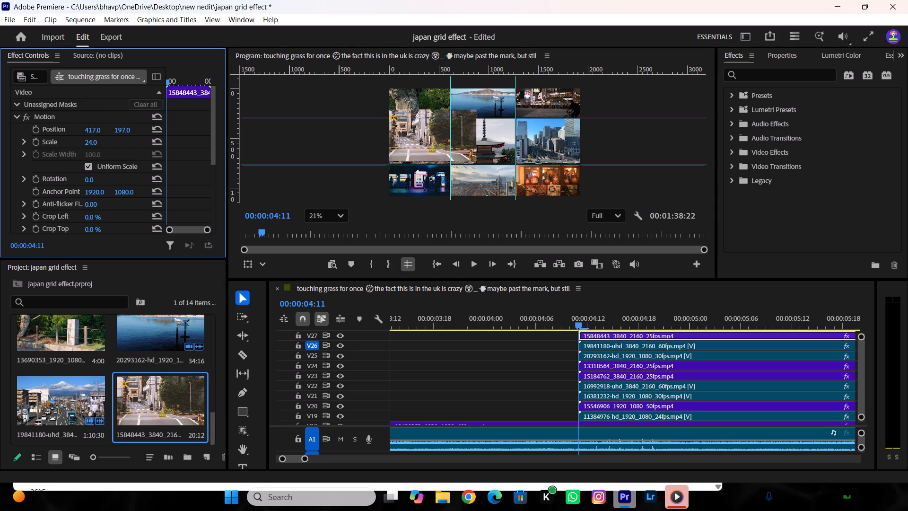
drag(47, 142, 158, 127)
click(860, 32)
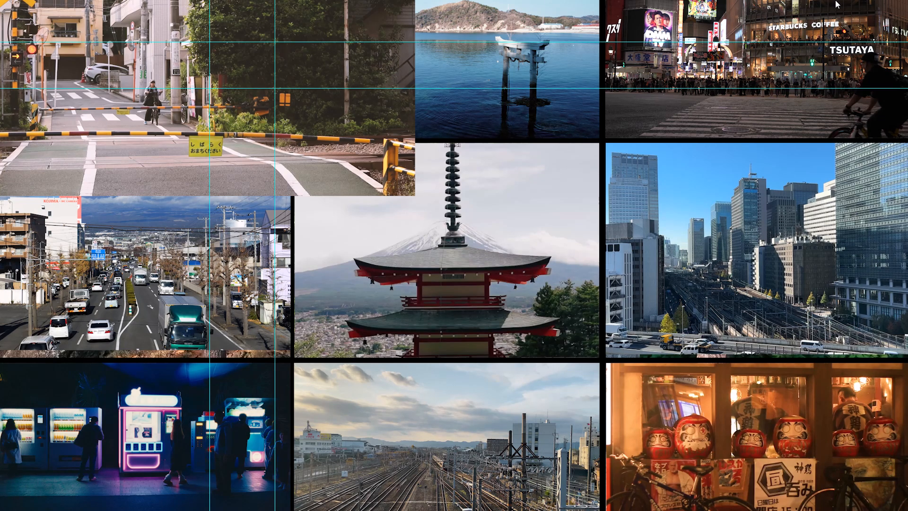
key(Escape)
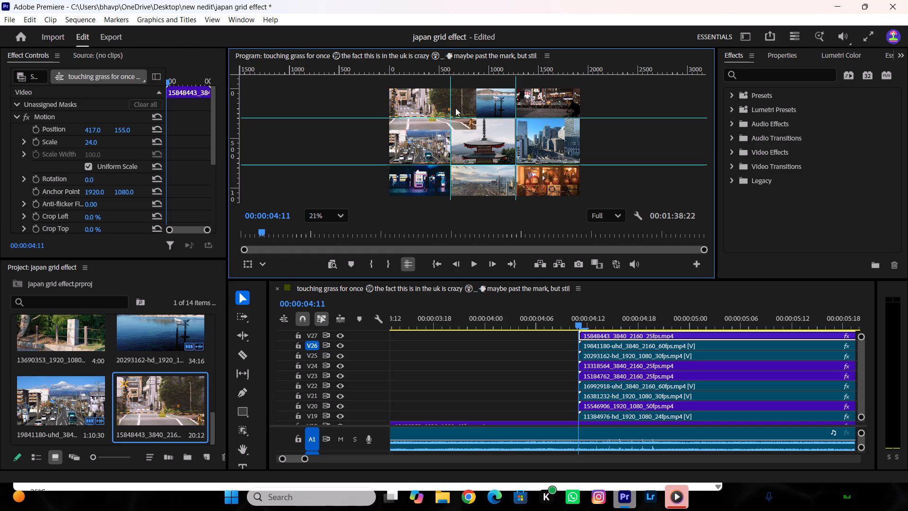
scroll(452, 120, down, 5)
scroll(468, 93, up, 4)
scroll(433, 115, up, 5)
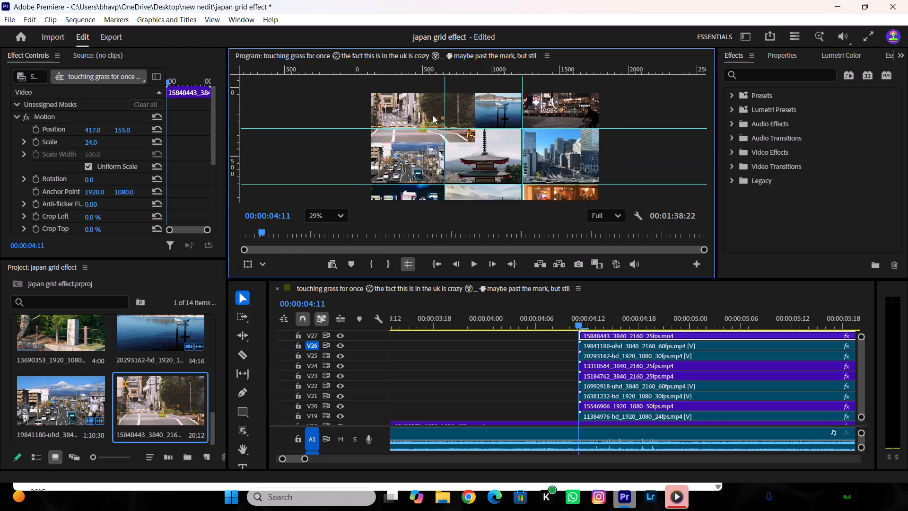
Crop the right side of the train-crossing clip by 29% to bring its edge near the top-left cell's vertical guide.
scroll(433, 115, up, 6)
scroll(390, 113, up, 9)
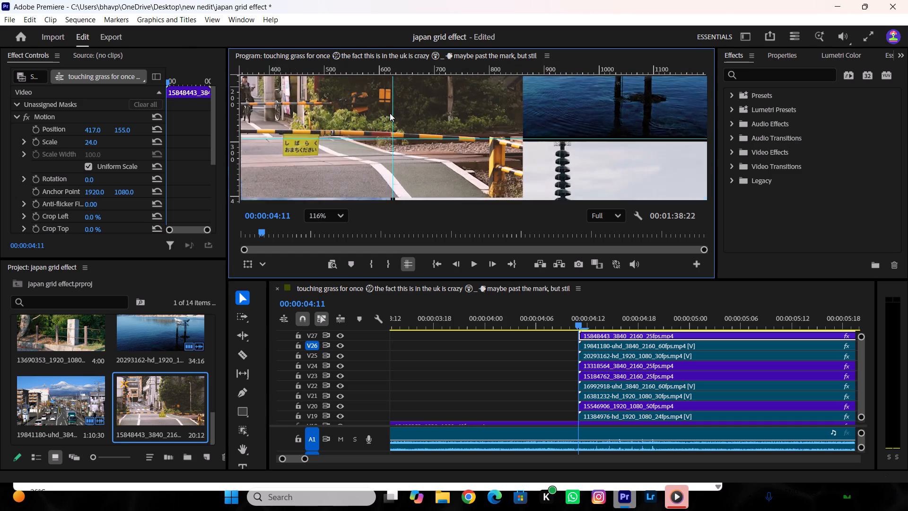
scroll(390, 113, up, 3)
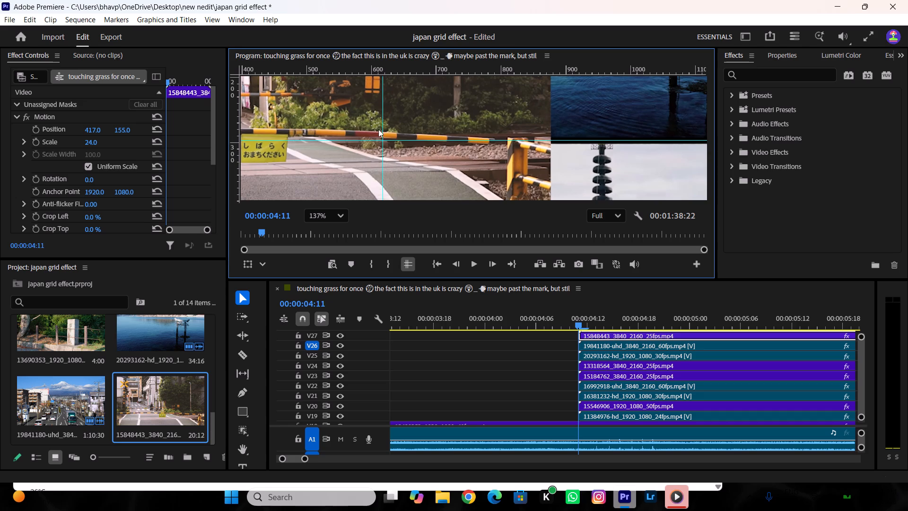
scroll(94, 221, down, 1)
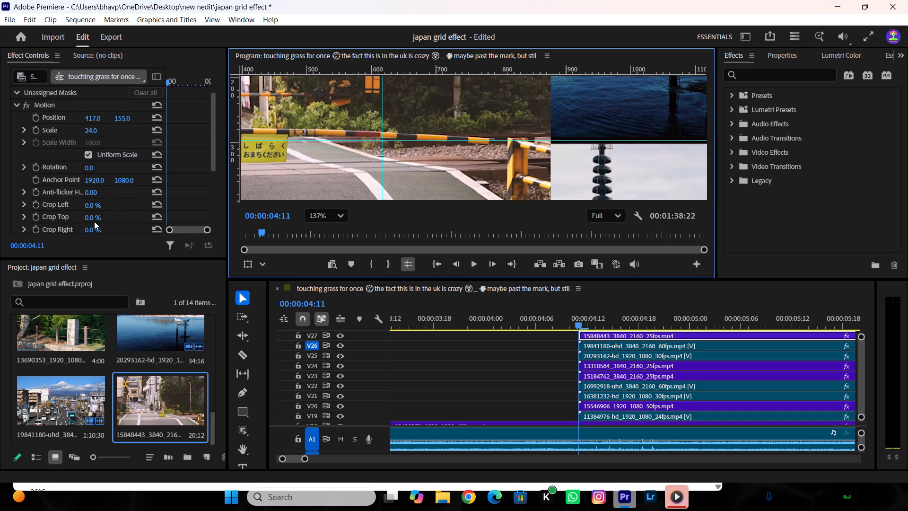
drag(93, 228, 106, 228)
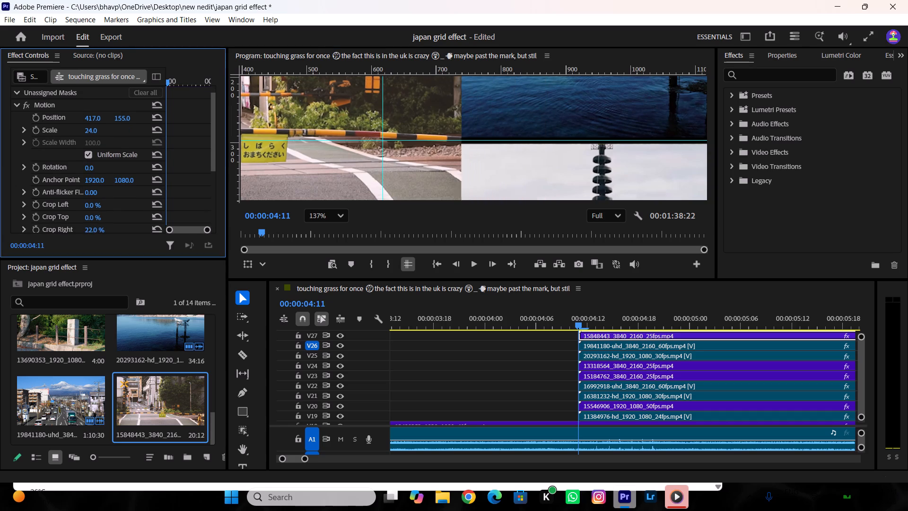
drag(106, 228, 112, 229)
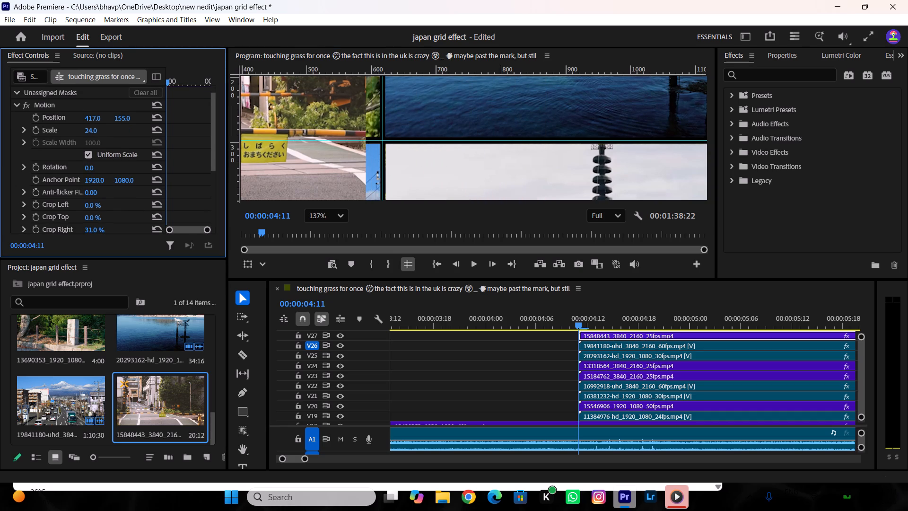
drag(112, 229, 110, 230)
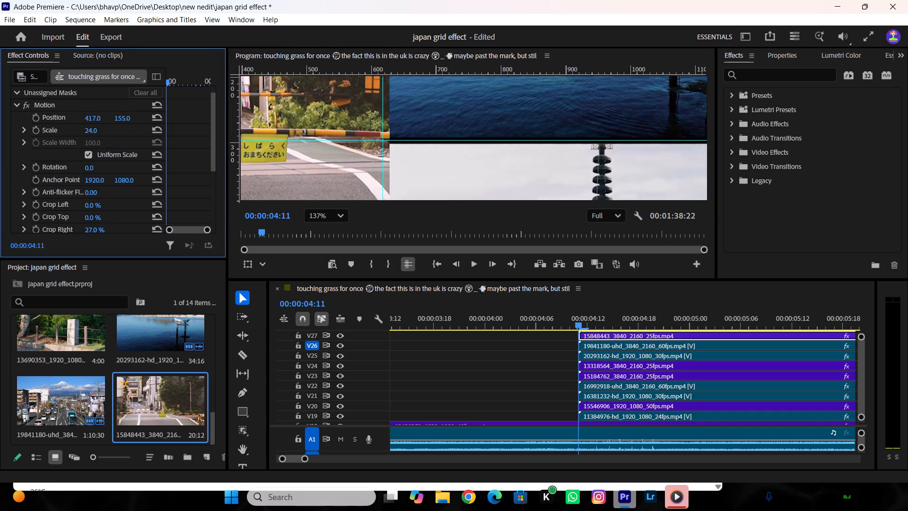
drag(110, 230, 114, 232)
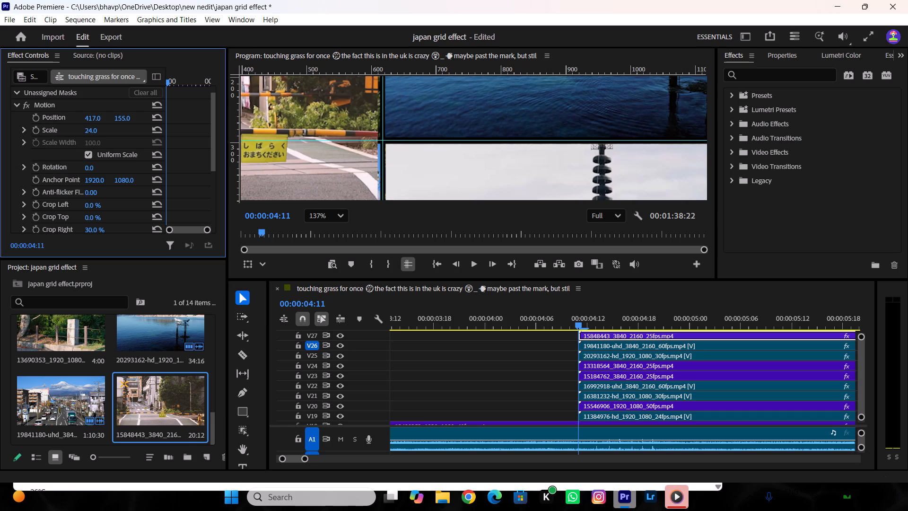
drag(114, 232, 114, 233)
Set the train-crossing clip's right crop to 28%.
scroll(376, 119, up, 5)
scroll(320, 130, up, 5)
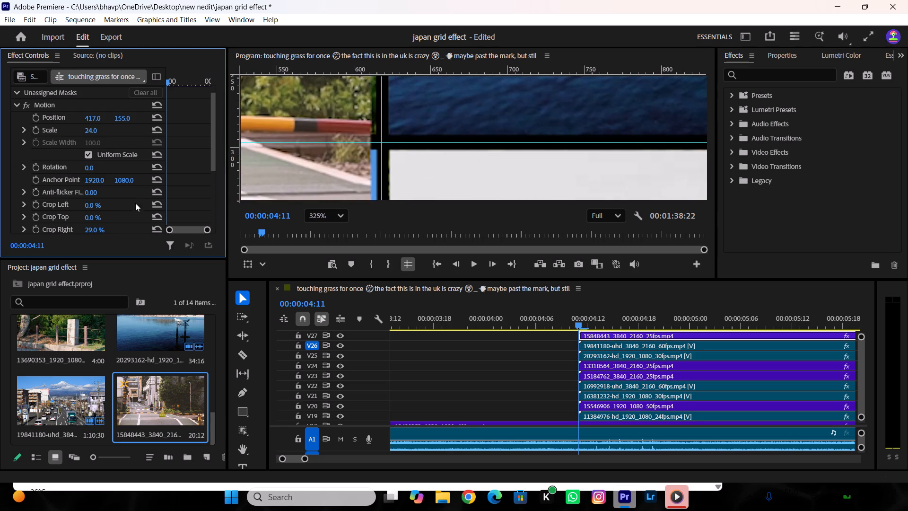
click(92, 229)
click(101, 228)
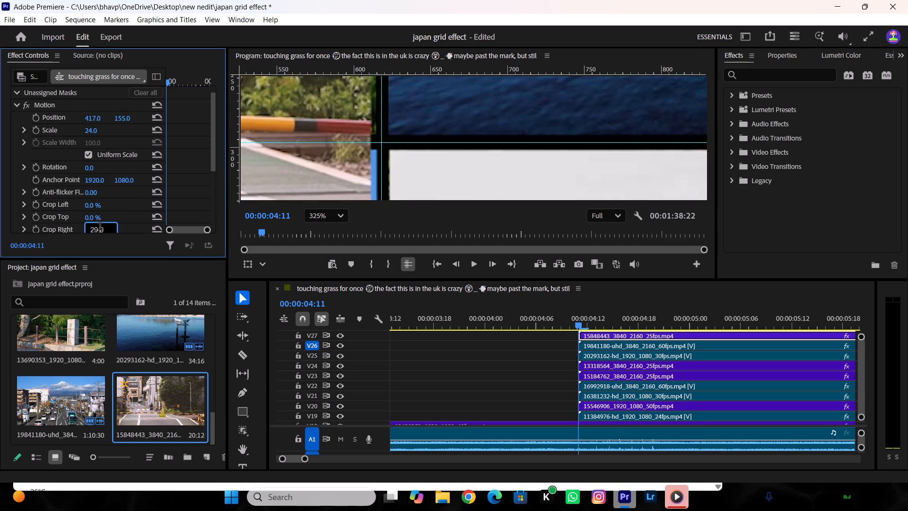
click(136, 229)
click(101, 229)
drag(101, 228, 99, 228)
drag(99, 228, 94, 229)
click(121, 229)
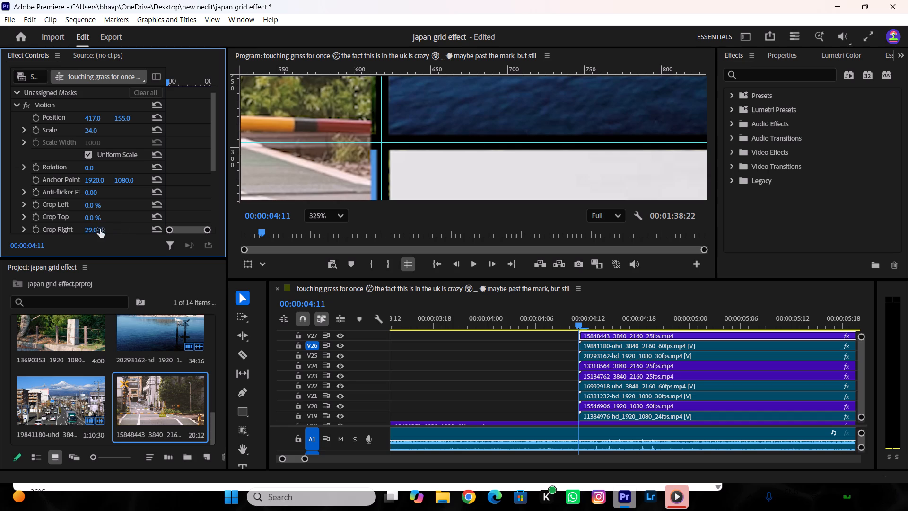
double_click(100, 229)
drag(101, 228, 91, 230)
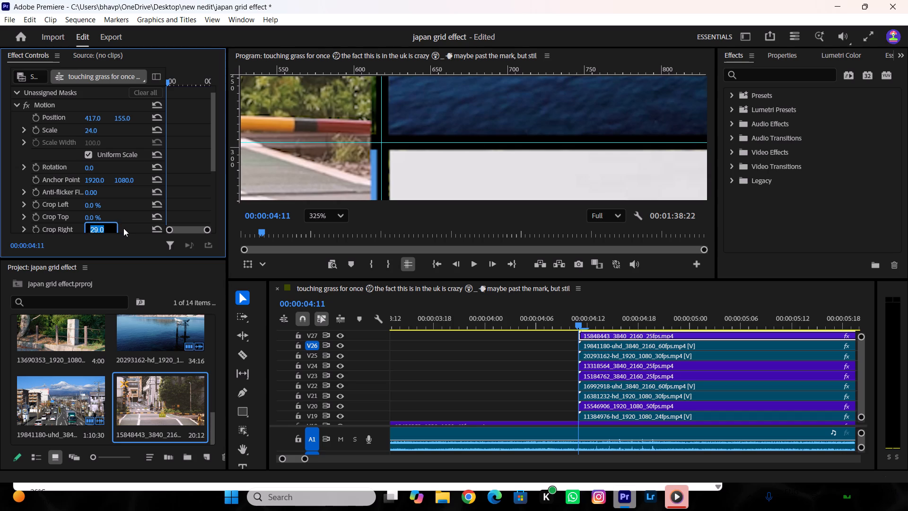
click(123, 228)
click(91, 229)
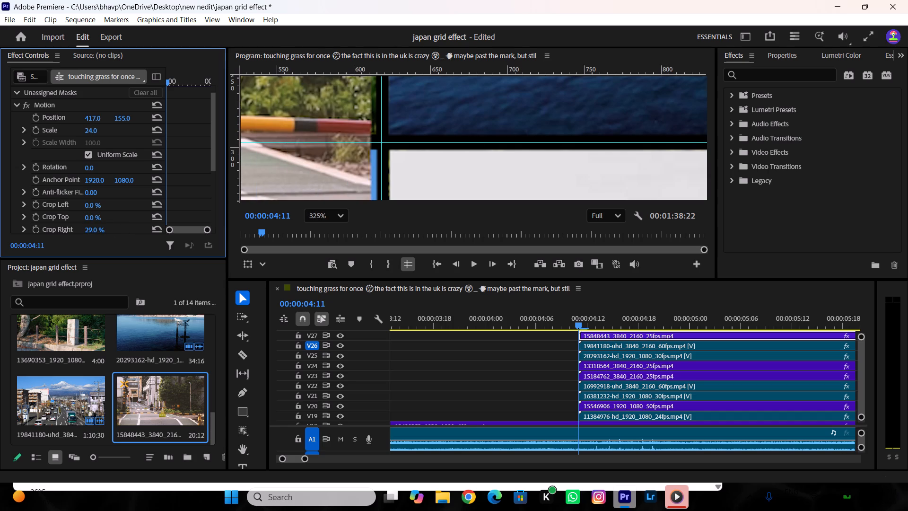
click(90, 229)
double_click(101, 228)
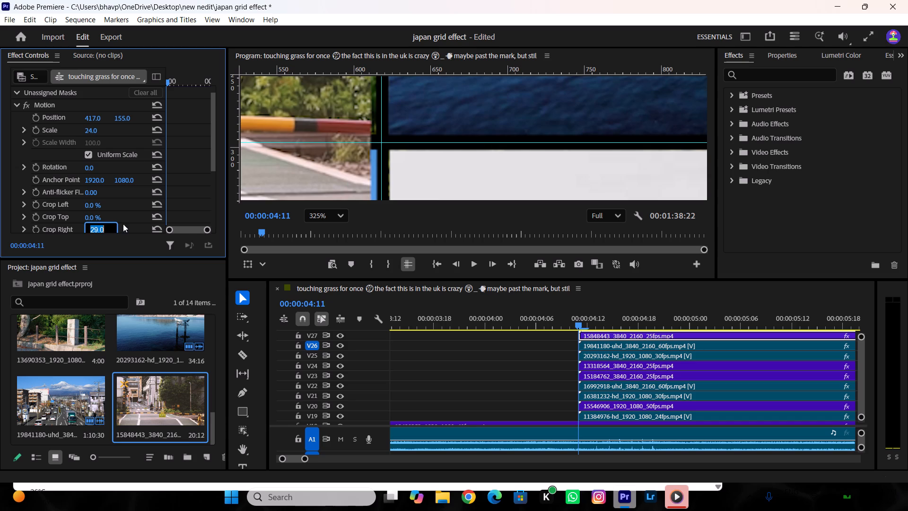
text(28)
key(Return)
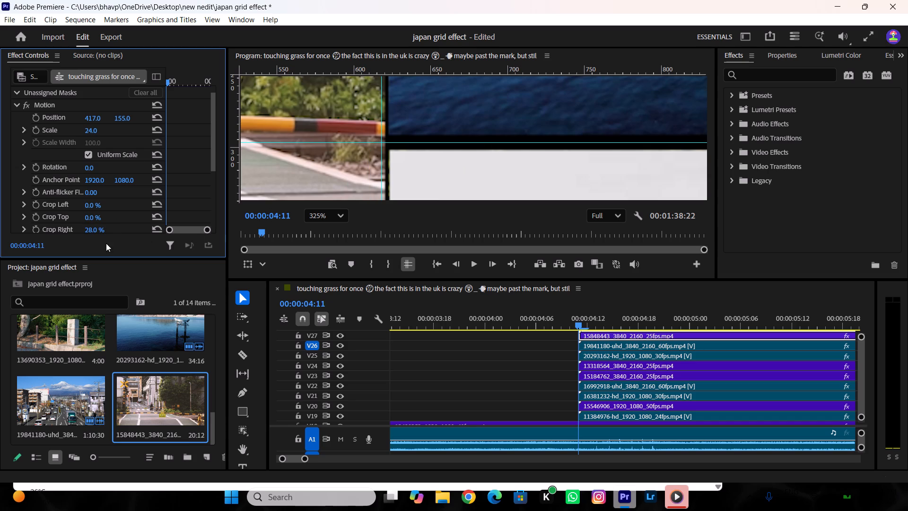
Set the train-crossing clip's right crop to 28.5% to leave a gap beside the vertical guide.
click(93, 230)
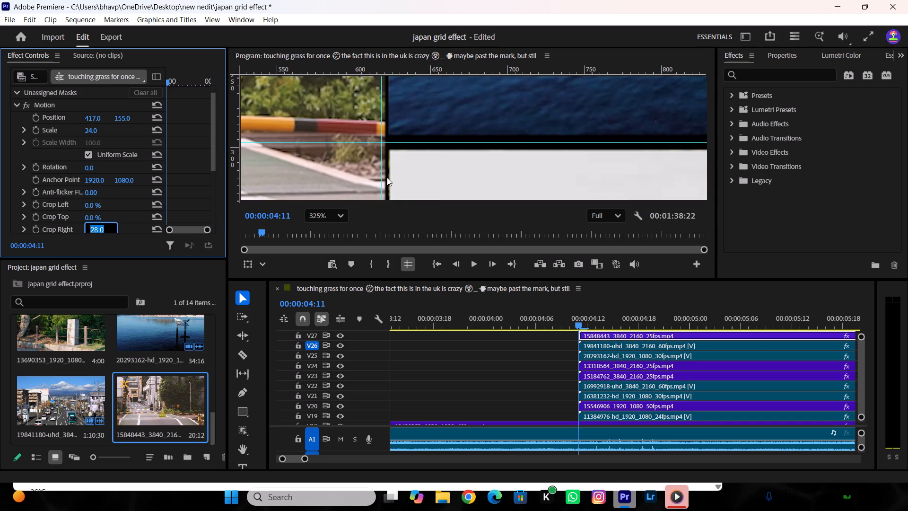
key(2)
text(8.5)
key(Return)
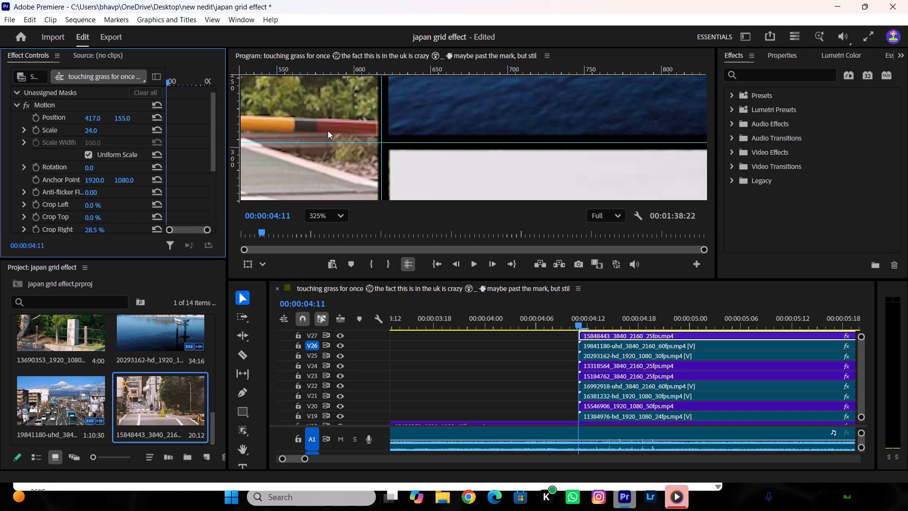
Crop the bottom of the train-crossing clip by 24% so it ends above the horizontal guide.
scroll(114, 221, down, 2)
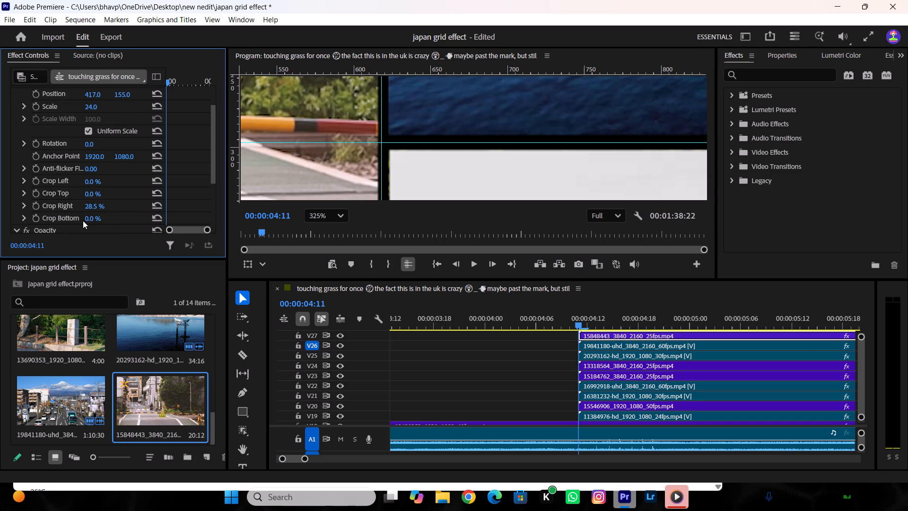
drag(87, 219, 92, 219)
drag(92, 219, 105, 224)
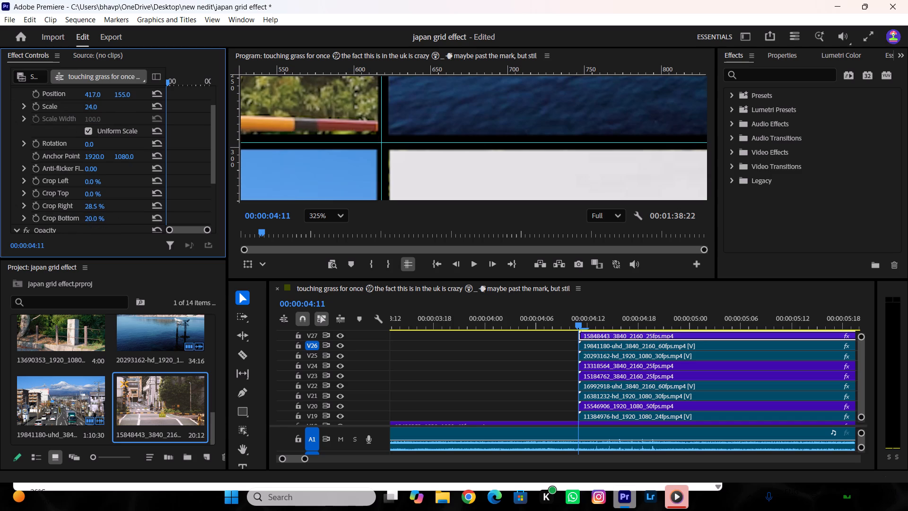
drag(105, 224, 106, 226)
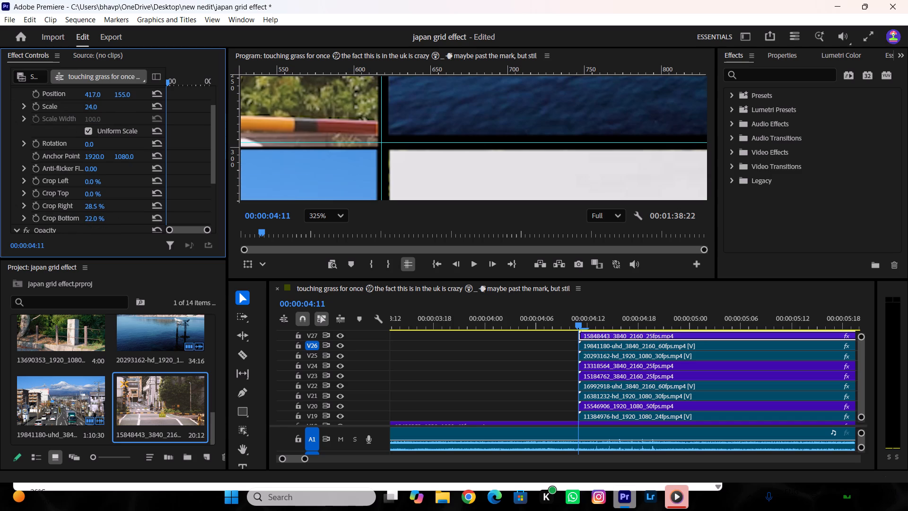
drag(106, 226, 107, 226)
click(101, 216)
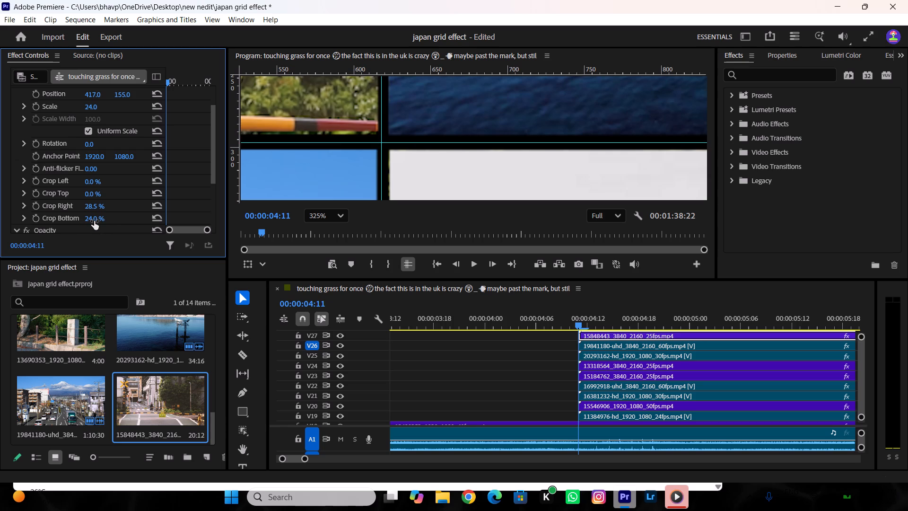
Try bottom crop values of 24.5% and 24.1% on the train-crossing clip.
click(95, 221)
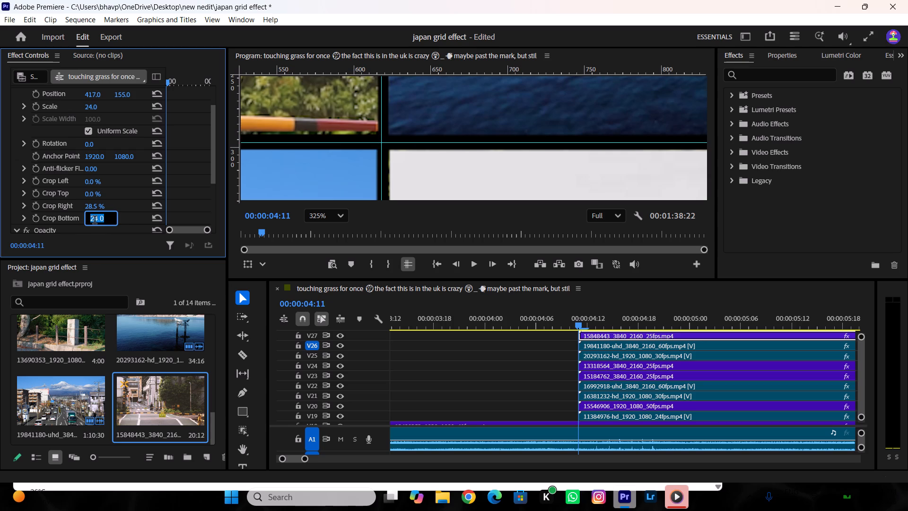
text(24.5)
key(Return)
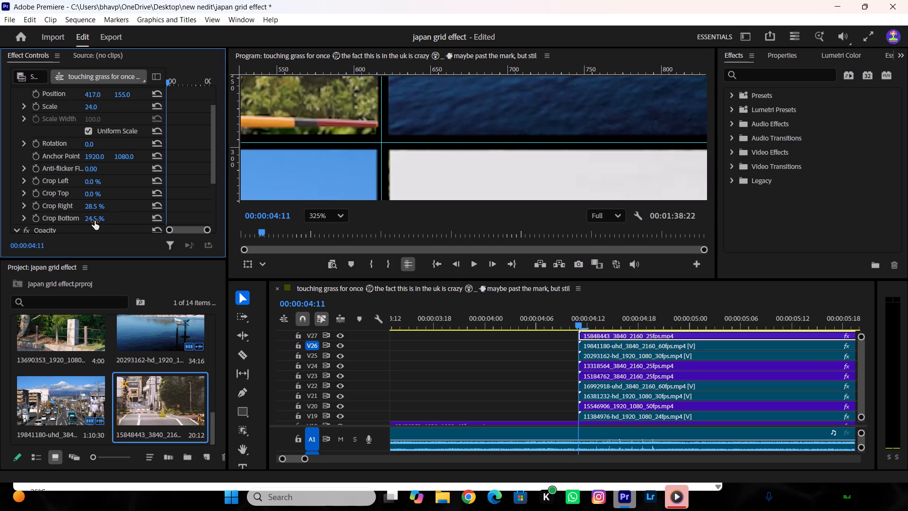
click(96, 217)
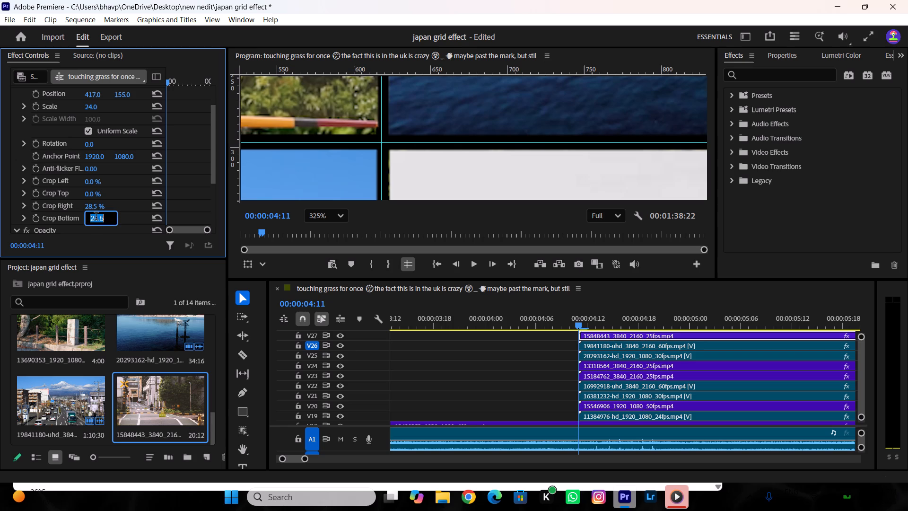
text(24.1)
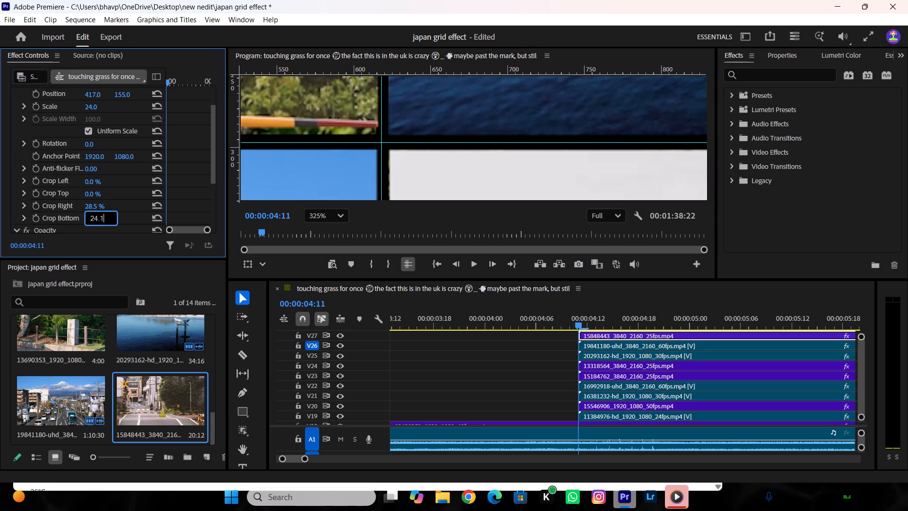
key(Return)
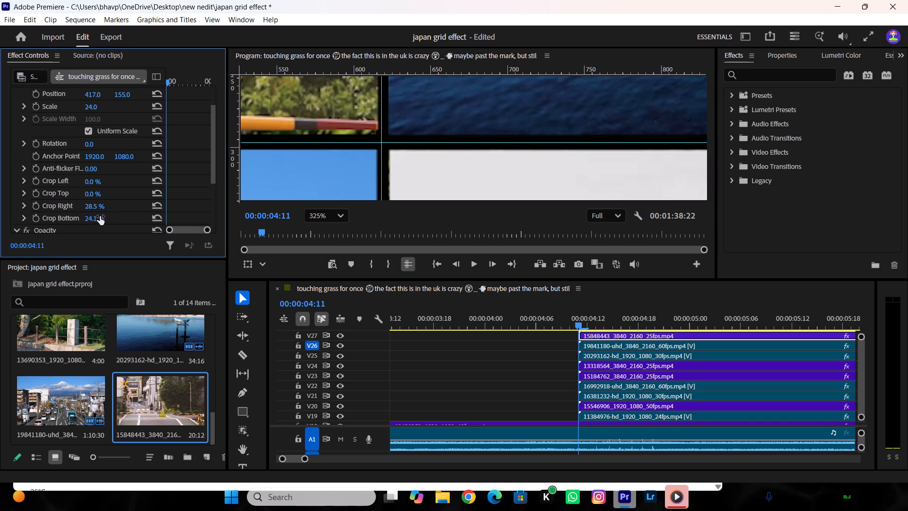
Set the train-crossing clip's bottom crop to 23.5%.
click(96, 218)
text(23.5)
key(Return)
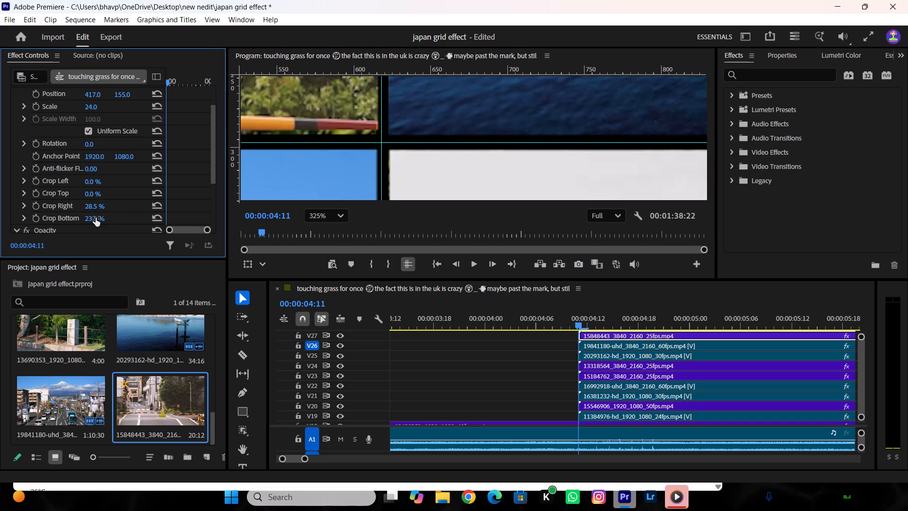
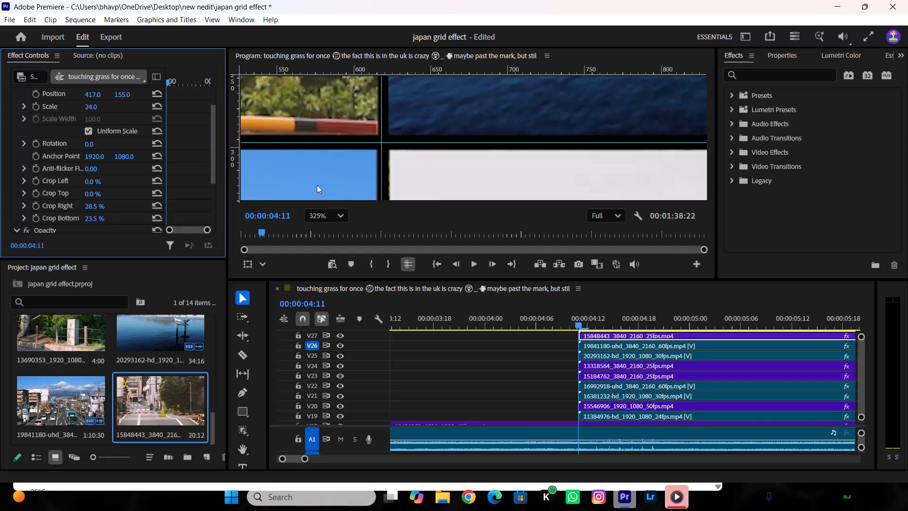
View the nine-clip grid full screen to examine the gaps between the cells, and return to the editing workspace.
scroll(334, 172, down, 2)
click(874, 33)
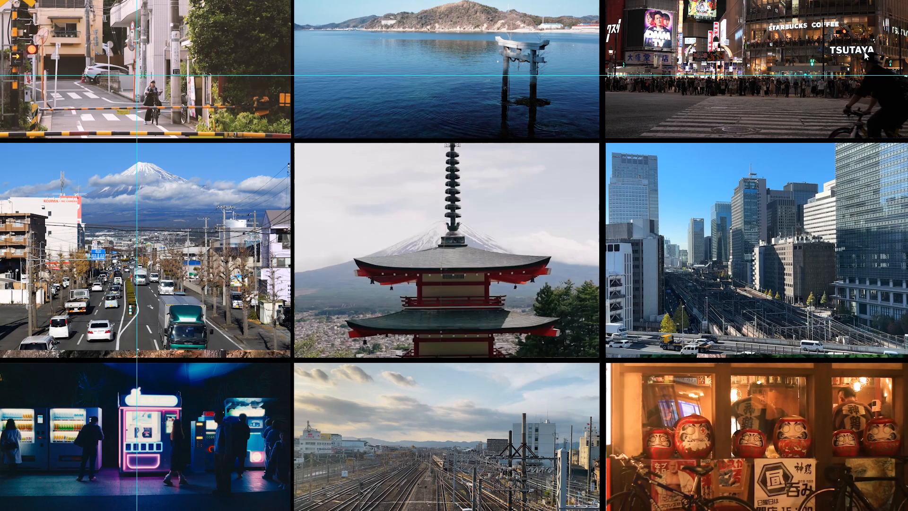
key(Escape)
Save the project as japan grid effect in the new nedit folder, replacing the existing project file.
click(11, 22)
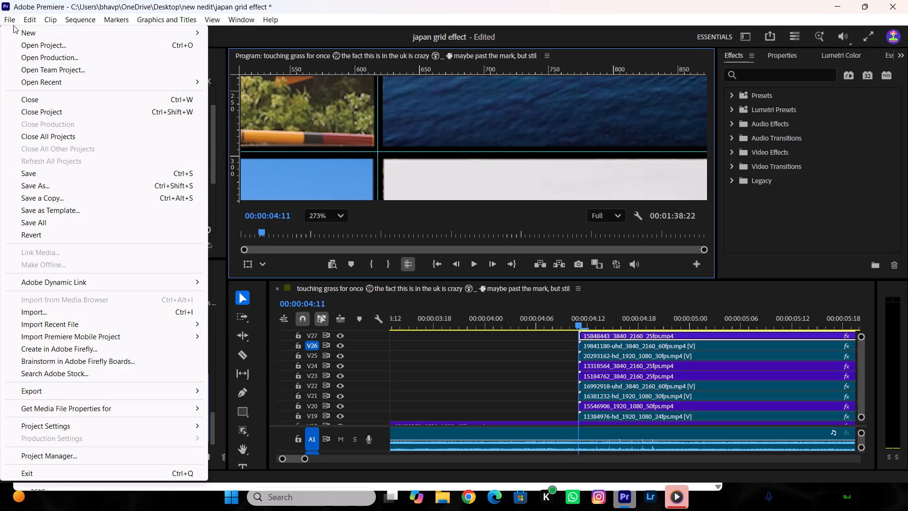
click(59, 188)
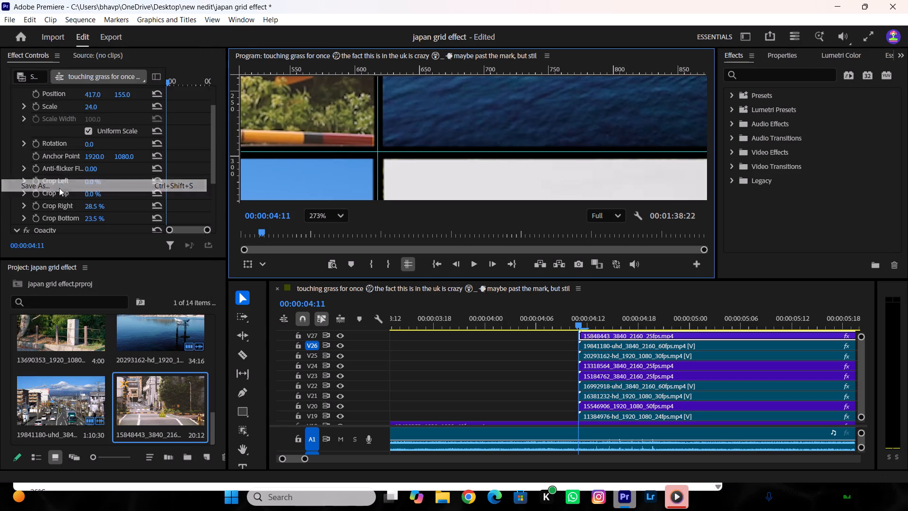
click(354, 286)
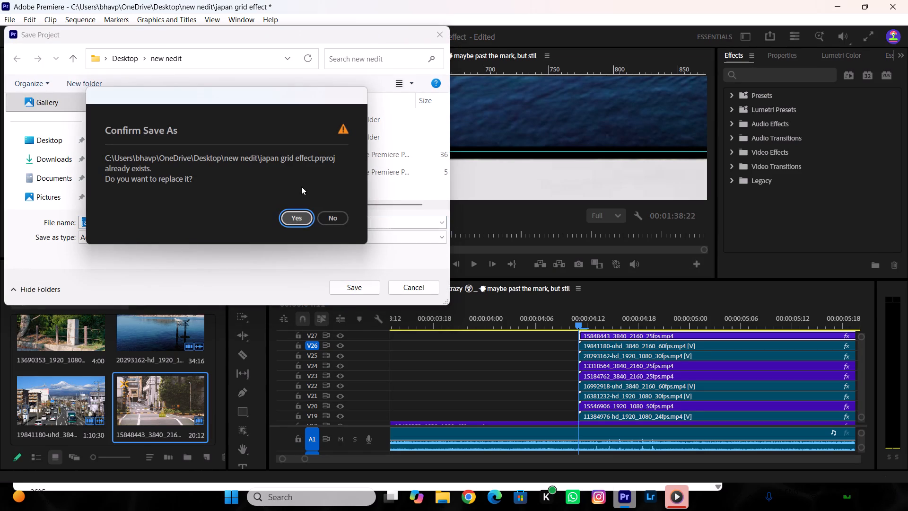
click(295, 216)
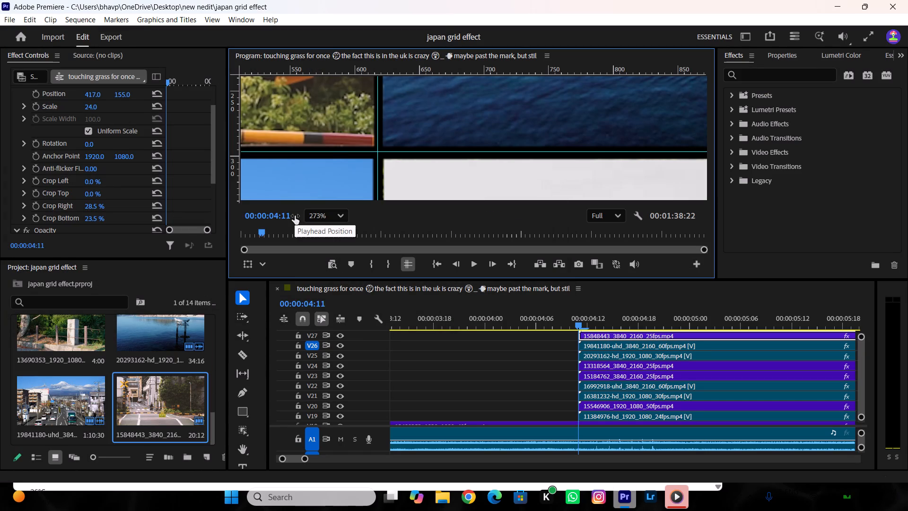
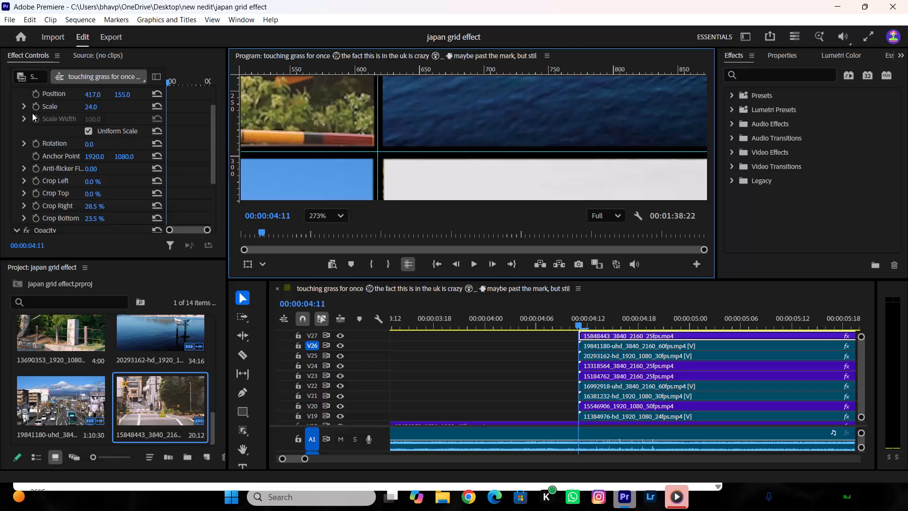
Save the project again as japan grid effect in the new nedit folder, replacing the existing project file.
click(6, 22)
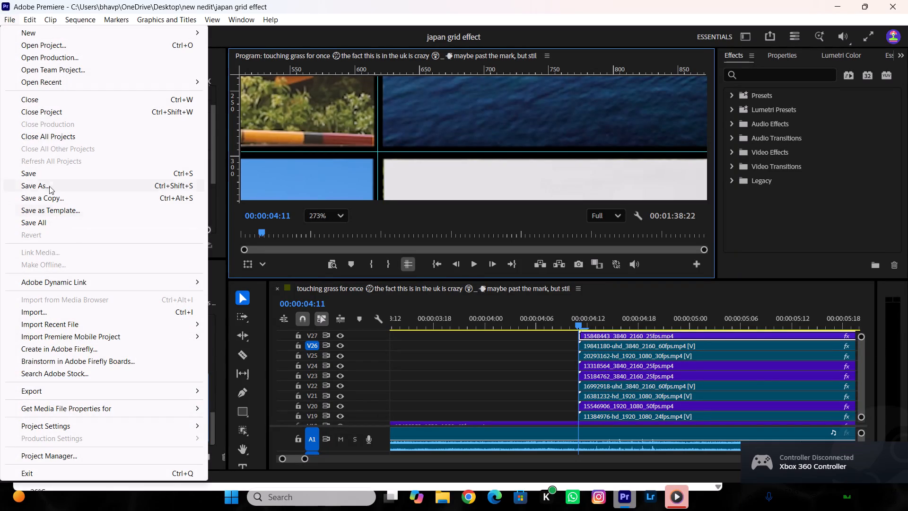
click(48, 184)
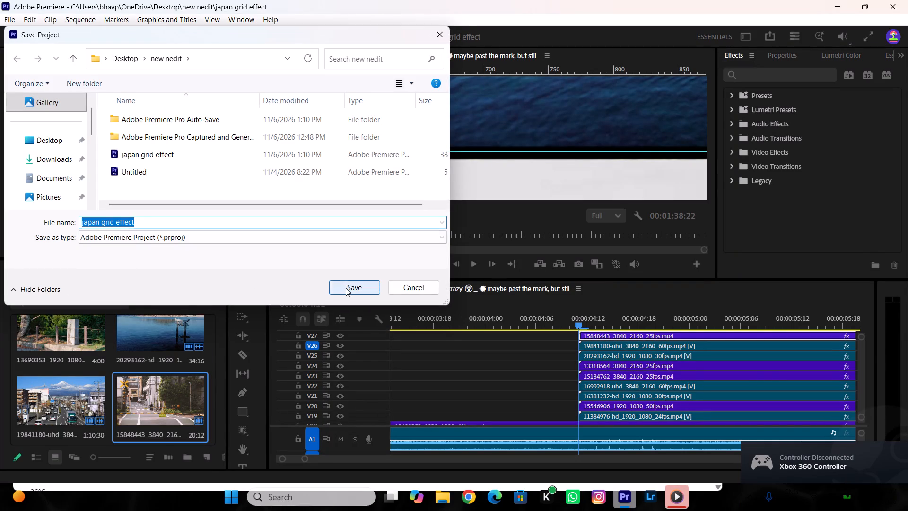
click(346, 288)
double_click(295, 223)
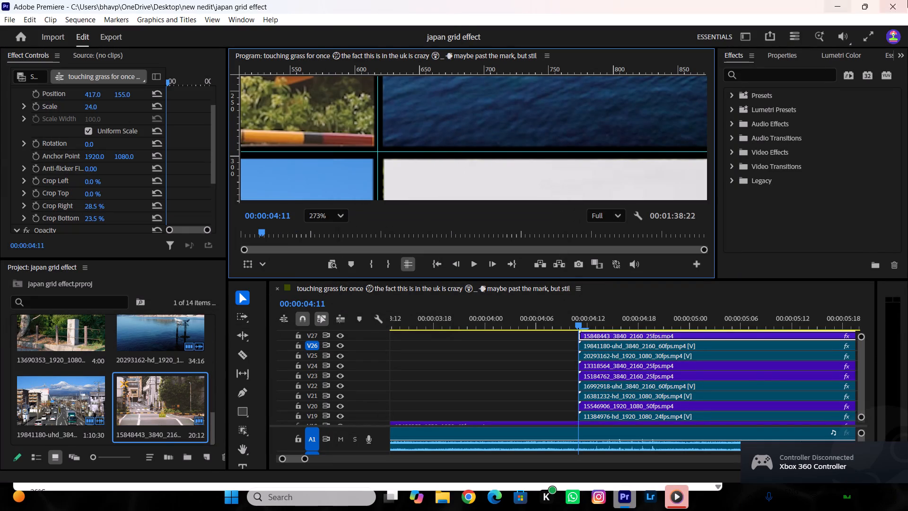
Close Adobe Premiere with the japan grid effect project.
click(907, 0)
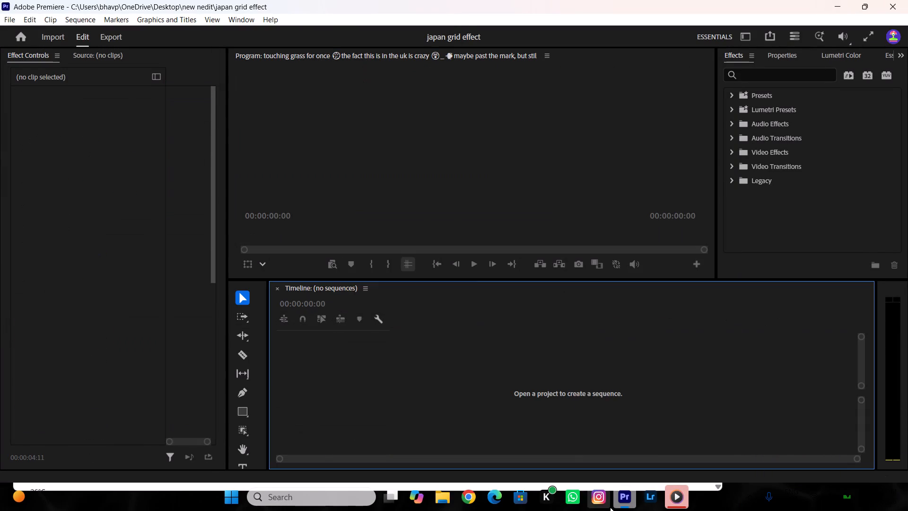